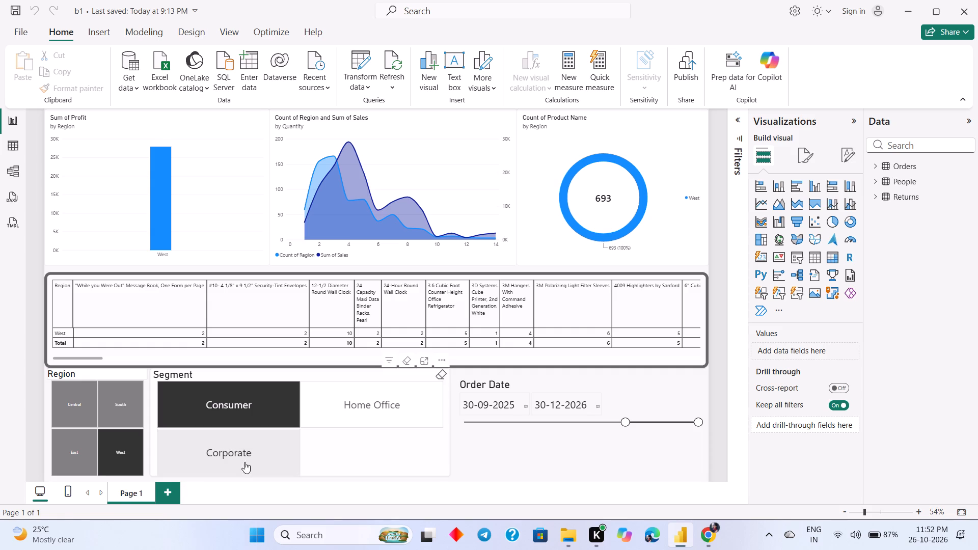
# Add a new blank page to the report after Page 1.
pyautogui.click(178, 490)
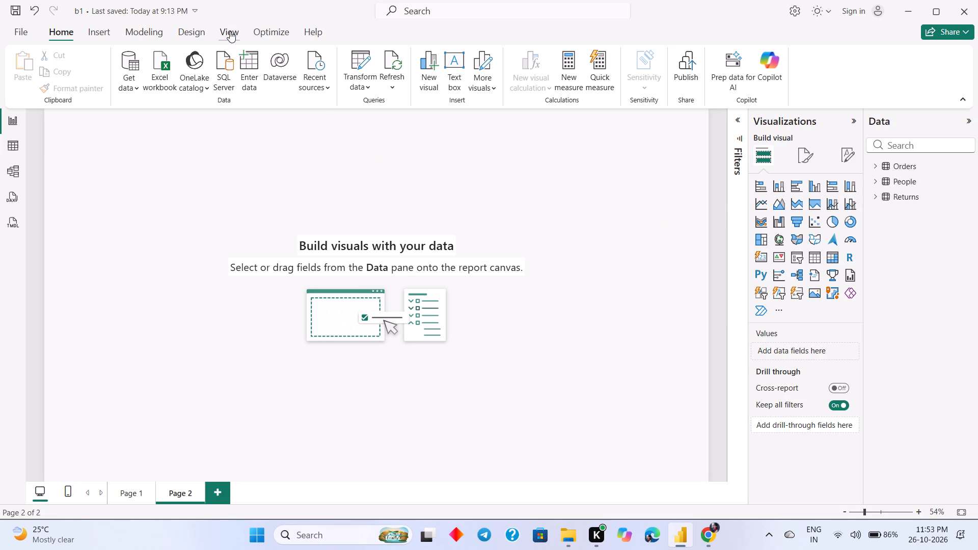
# Bring up the report bookmarks and add a bookmark capturing the blank Page 2.
pyautogui.click(135, 36)
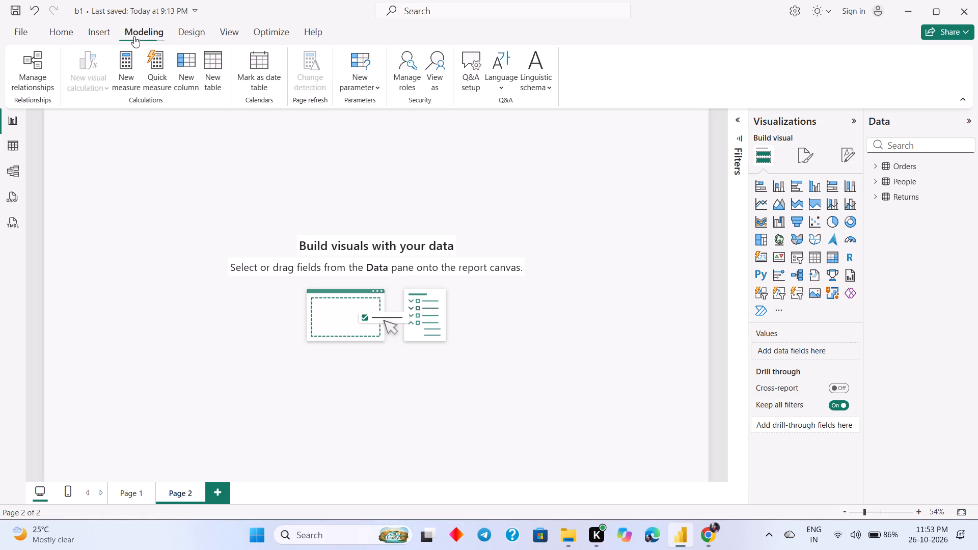
pyautogui.click(108, 36)
pyautogui.click(221, 26)
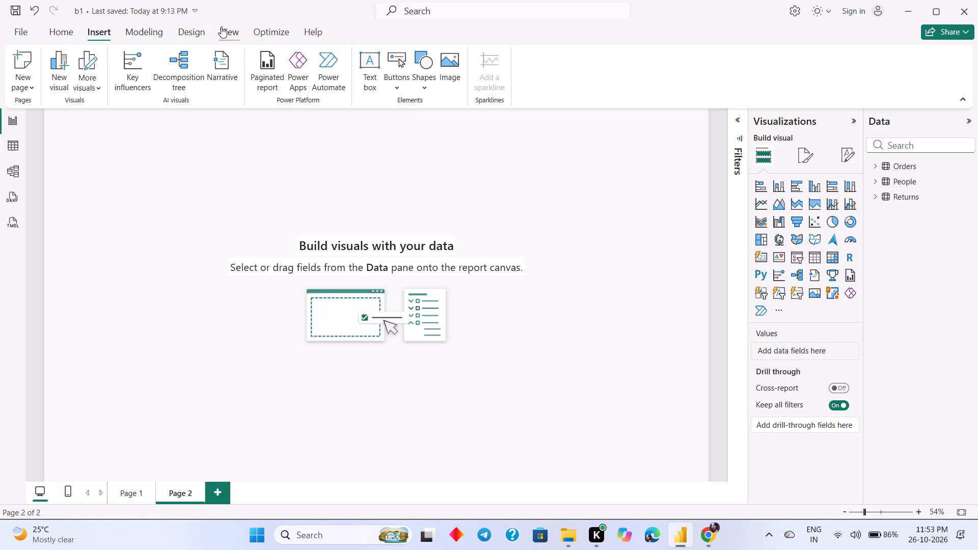
pyautogui.click(208, 62)
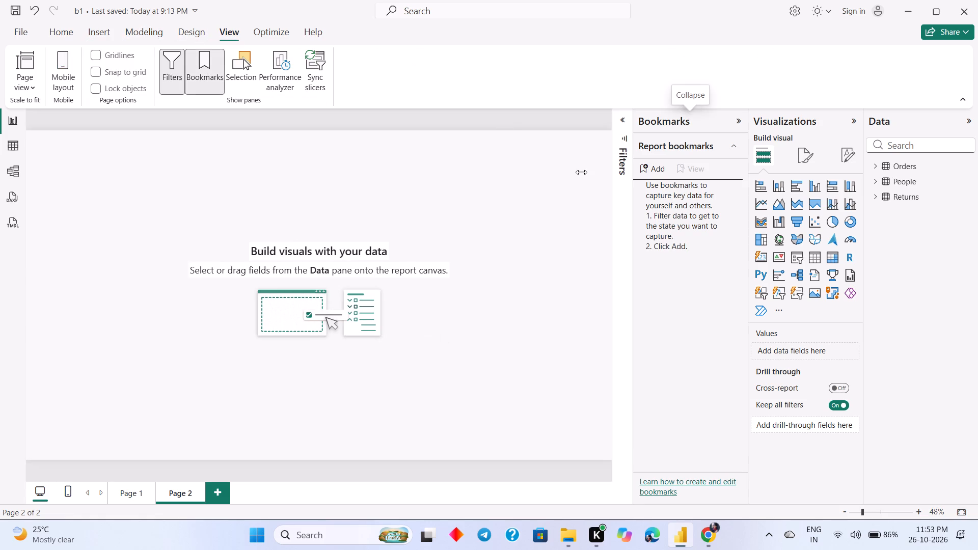
pyautogui.click(645, 170)
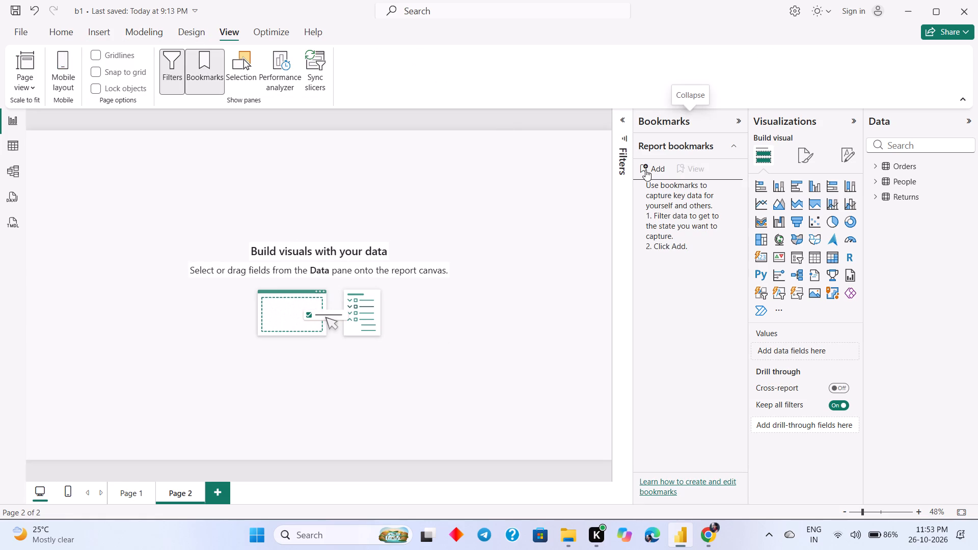
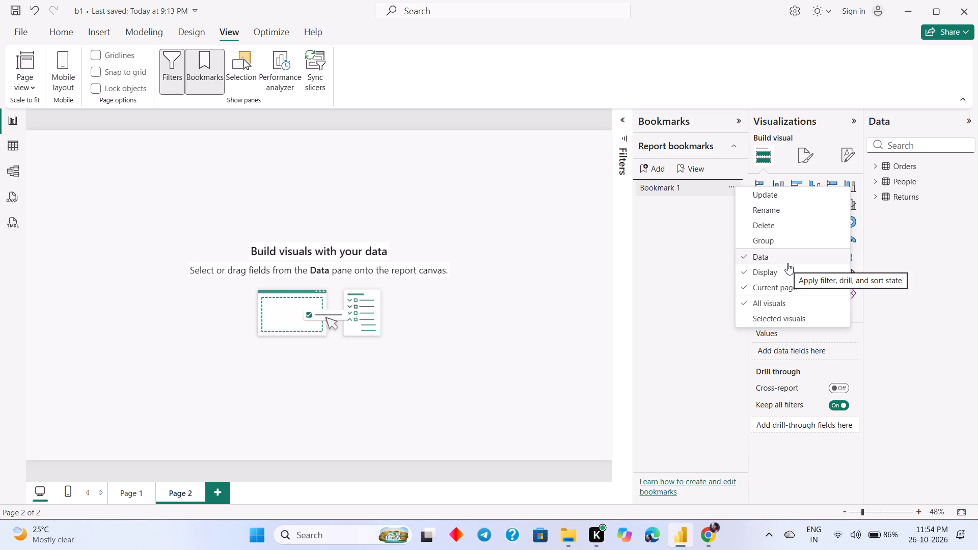
# Preview the Page 2 bookmark in the bookmark slideshow view, then leave the slideshow.
pyautogui.click(681, 167)
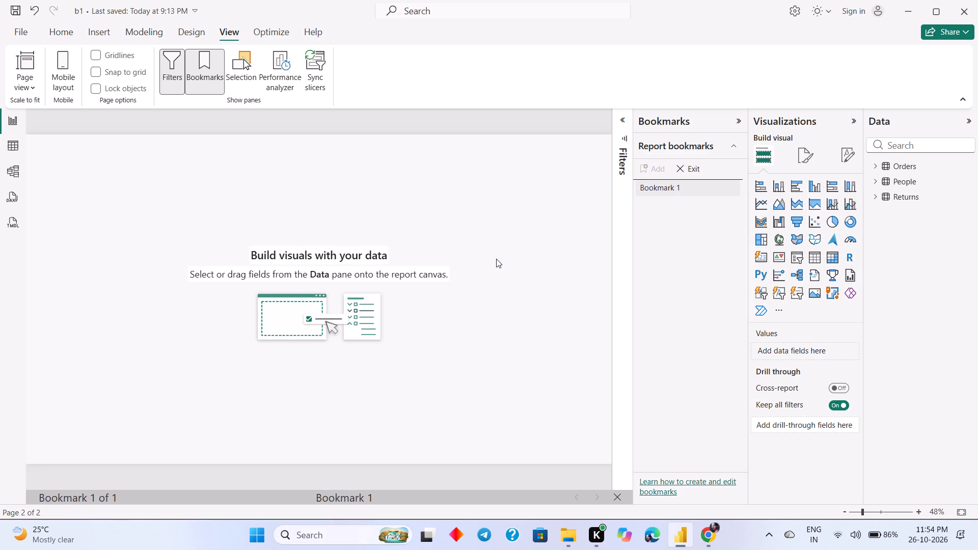
pyautogui.click(624, 182)
pyautogui.moveTo(626, 137); pyautogui.dragTo(620, 124)
pyautogui.click(617, 117)
pyautogui.click(696, 146)
pyautogui.click(734, 147)
pyautogui.click(734, 145)
pyautogui.click(737, 127)
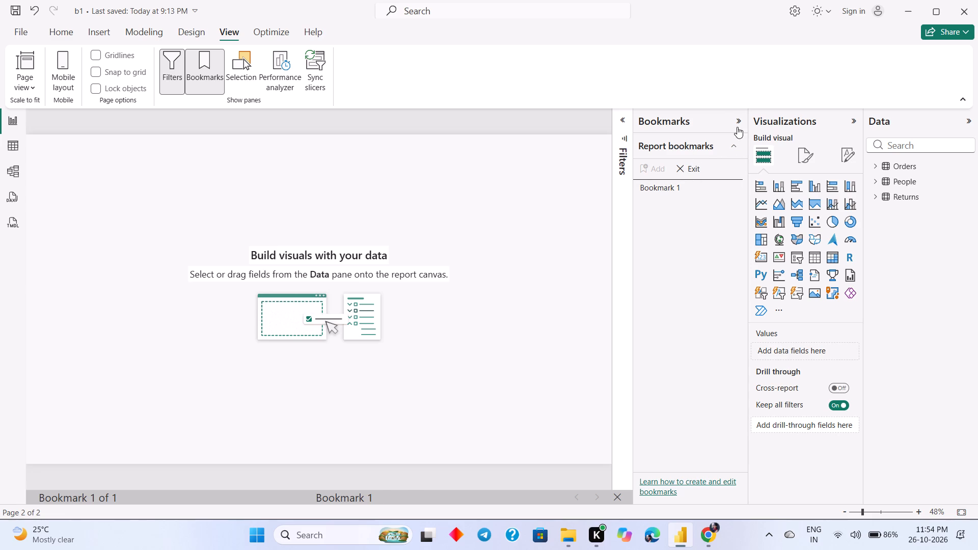
pyautogui.click(738, 130)
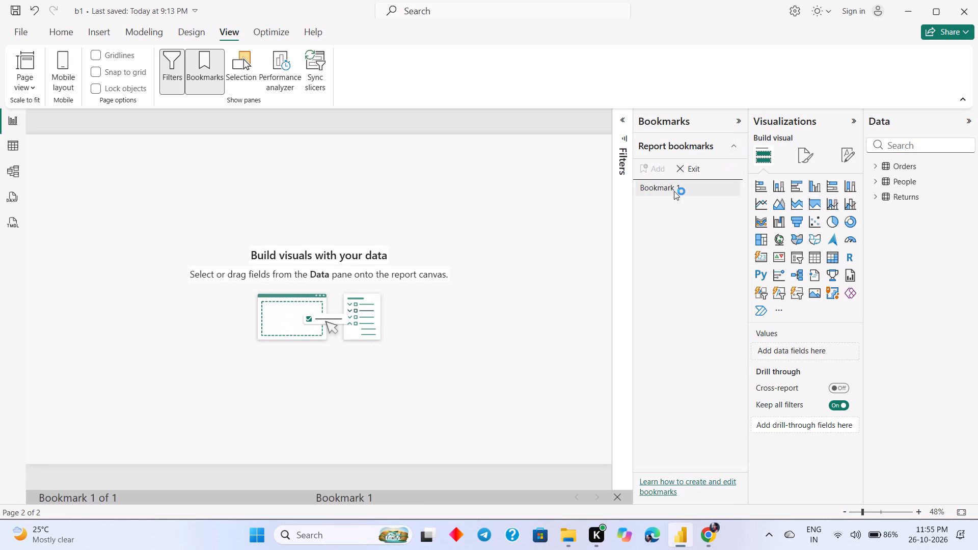
pyautogui.click(674, 190)
pyautogui.click(30, 33)
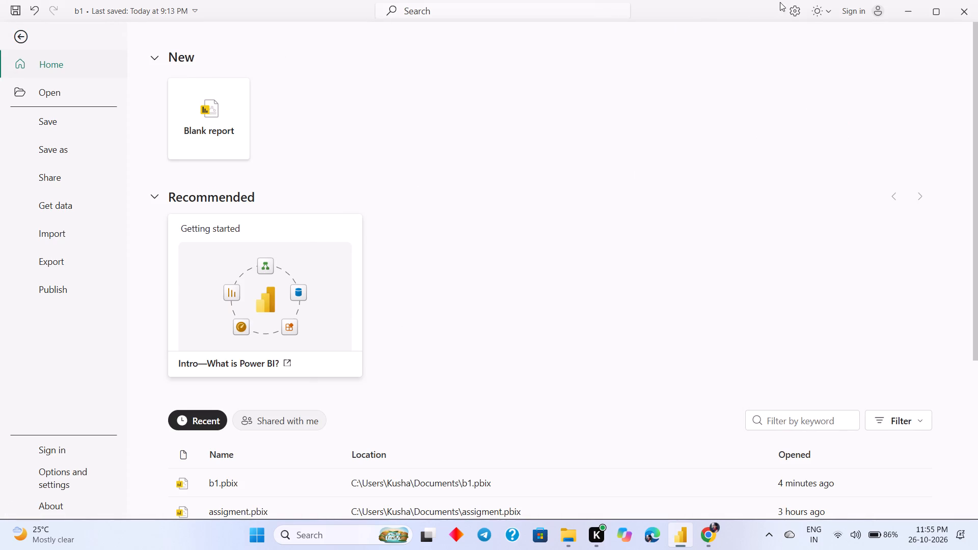
pyautogui.click(17, 33)
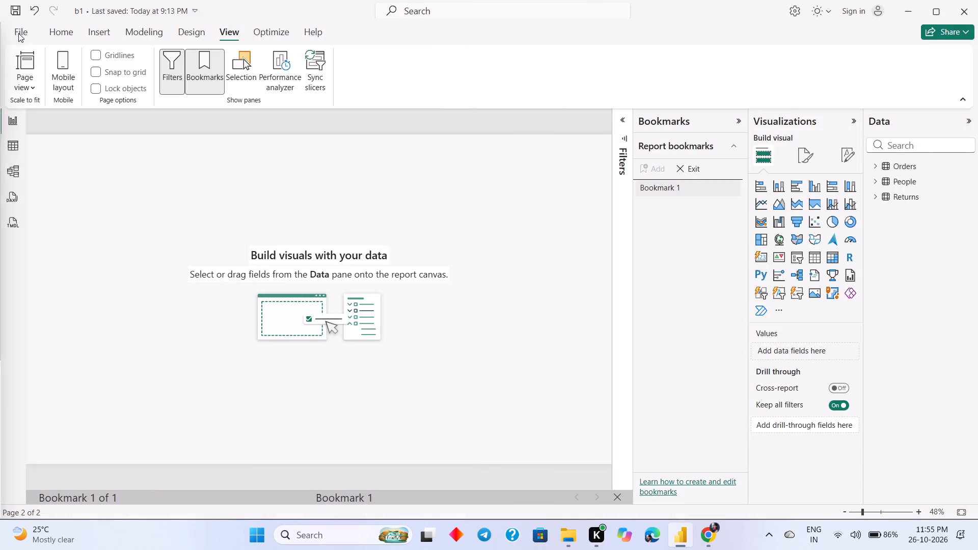
pyautogui.scroll(-6, 178, 350)
pyautogui.scroll(5, 180, 336)
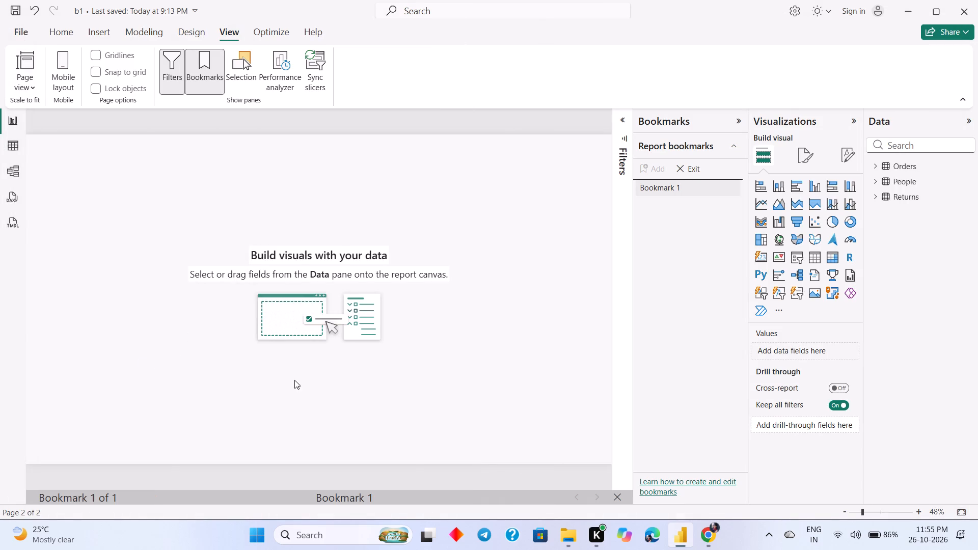
pyautogui.click(619, 492)
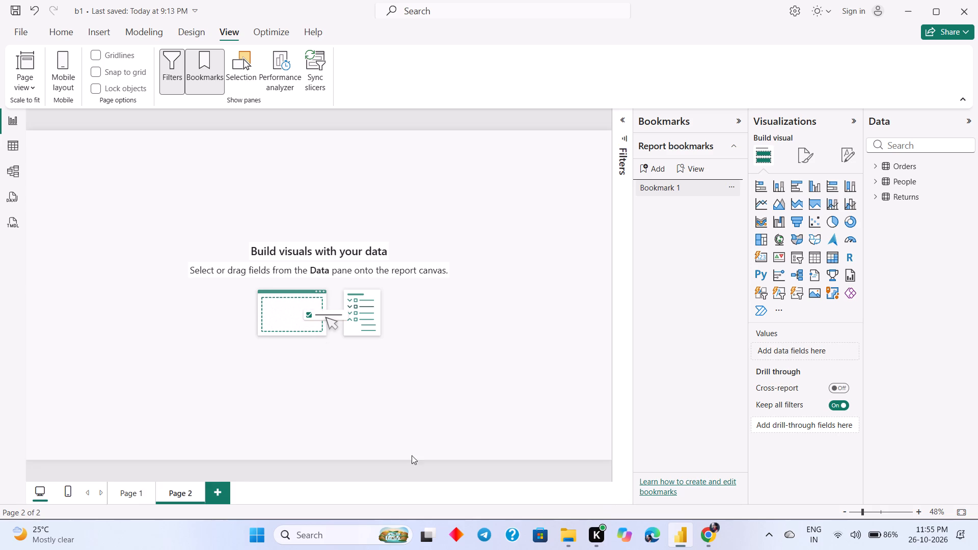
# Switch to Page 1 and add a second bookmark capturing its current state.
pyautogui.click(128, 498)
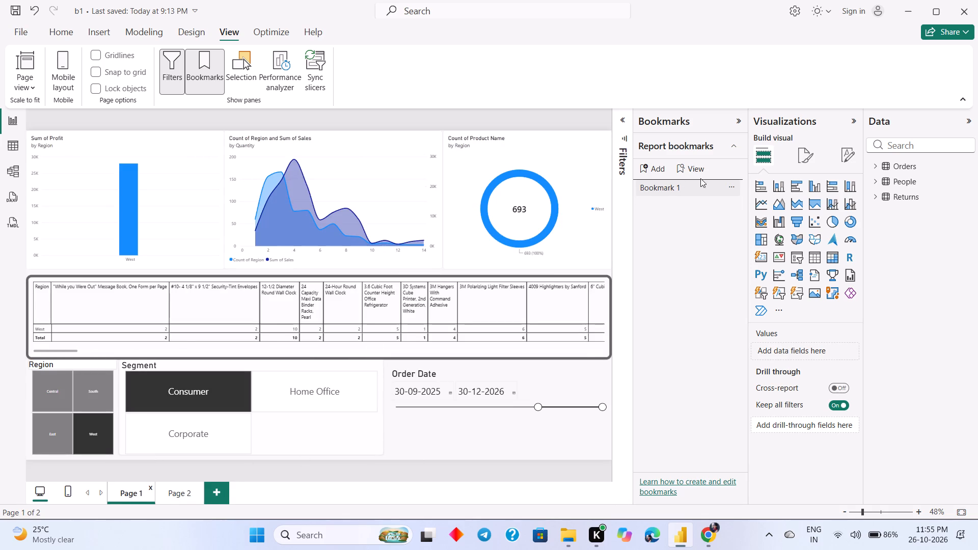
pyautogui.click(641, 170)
# Play the bookmarks as a slideshow, moving back and forth between Bookmark 1 and Bookmark 2, and exit.
pyautogui.click(685, 172)
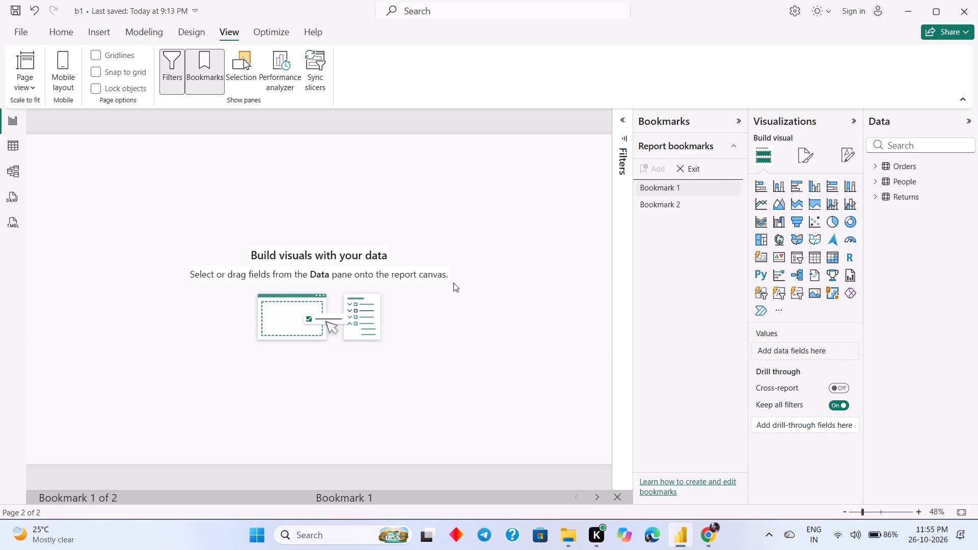
pyautogui.click(596, 494)
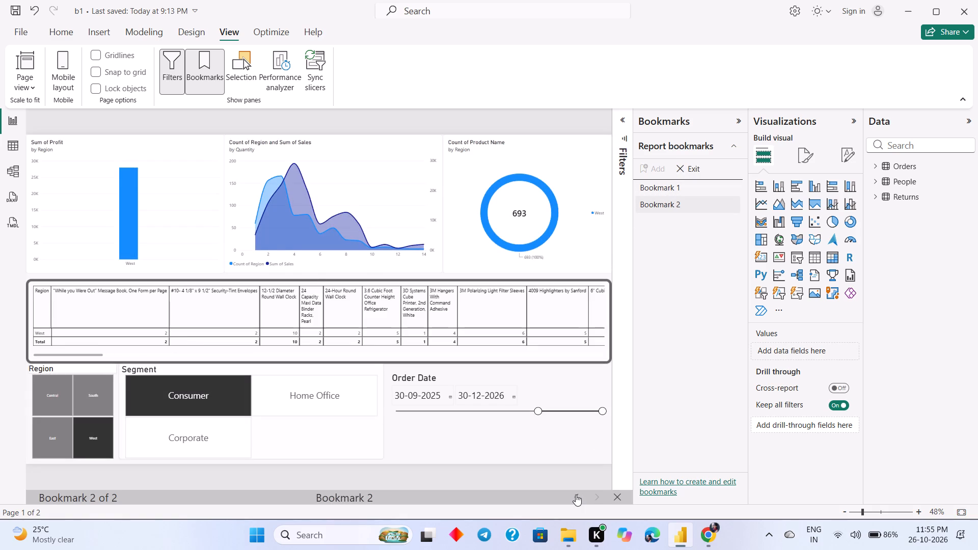
pyautogui.click(576, 494)
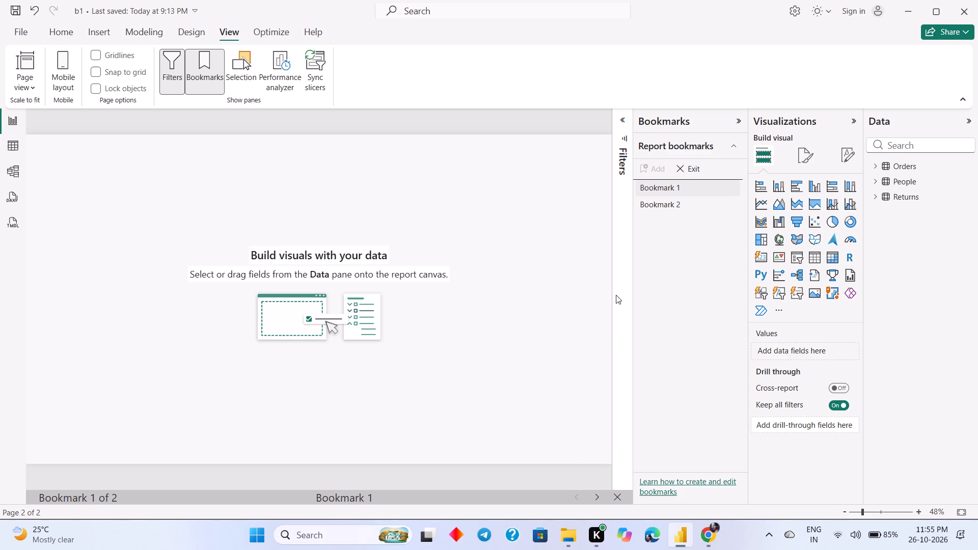
pyautogui.moveTo(681, 189); pyautogui.dragTo(573, 221)
pyautogui.moveTo(573, 221); pyautogui.dragTo(434, 242)
pyautogui.click(581, 497)
pyautogui.click(594, 499)
pyautogui.click(596, 497)
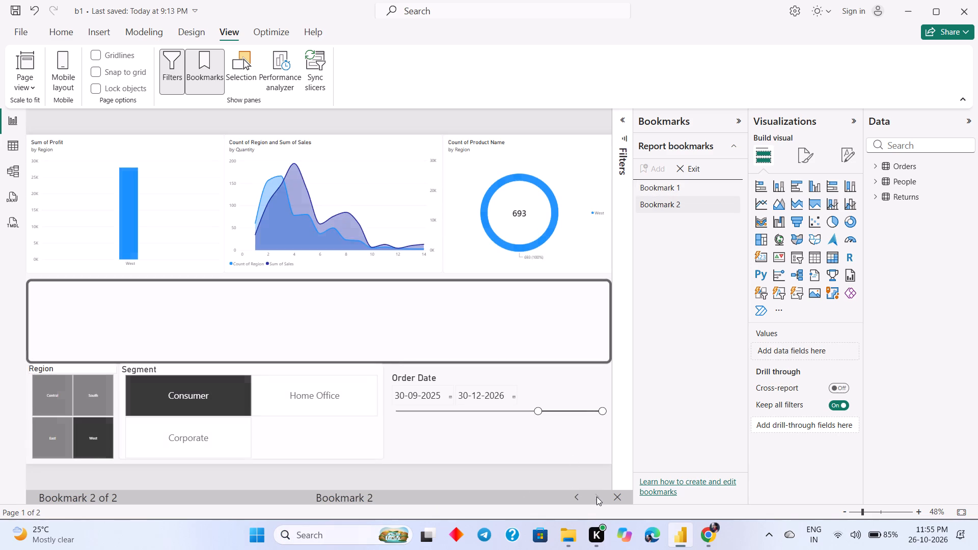
pyautogui.click(680, 171)
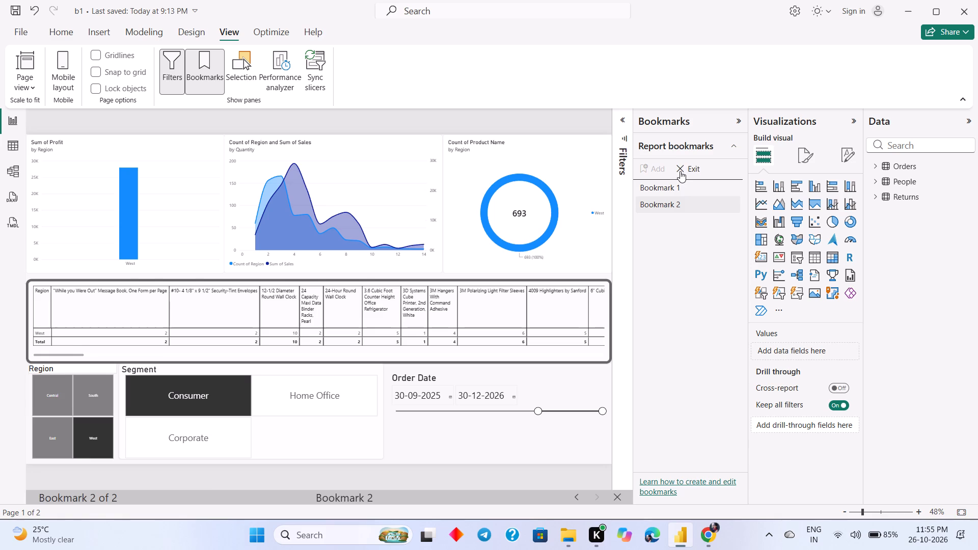
# Delete both Bookmark 1 and Bookmark 2 from the report bookmarks.
pyautogui.click(732, 188)
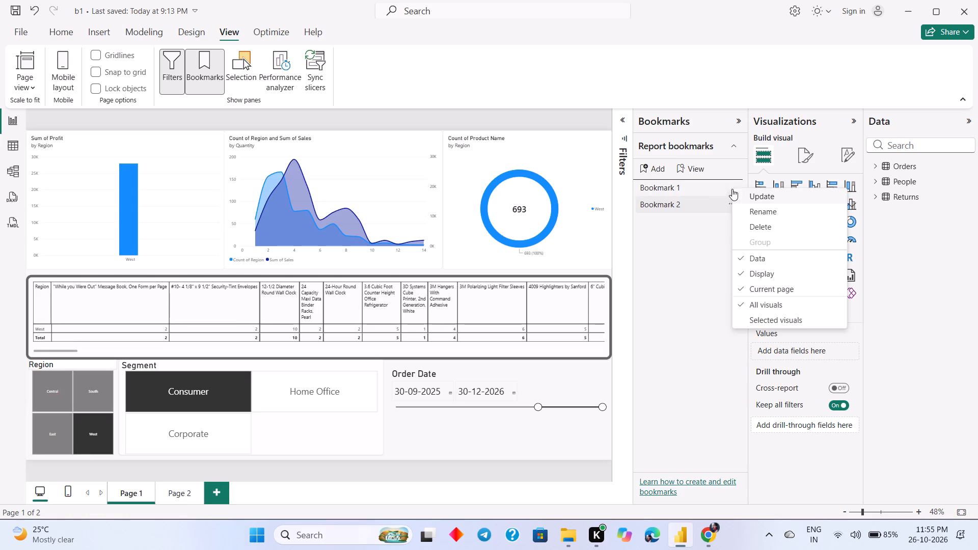
pyautogui.click(766, 228)
pyautogui.click(733, 188)
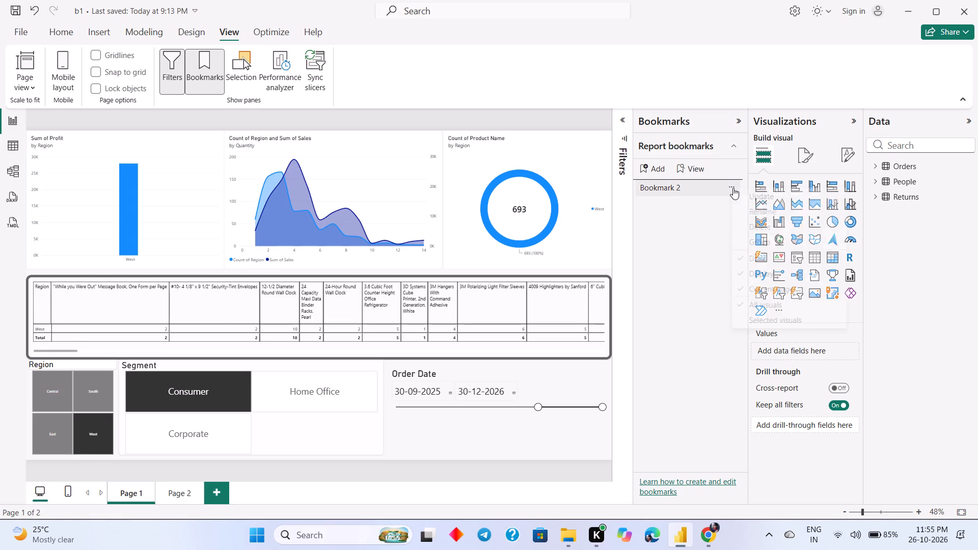
pyautogui.click(769, 229)
# Add a fresh report bookmark capturing the current state of Page 1.
pyautogui.click(656, 169)
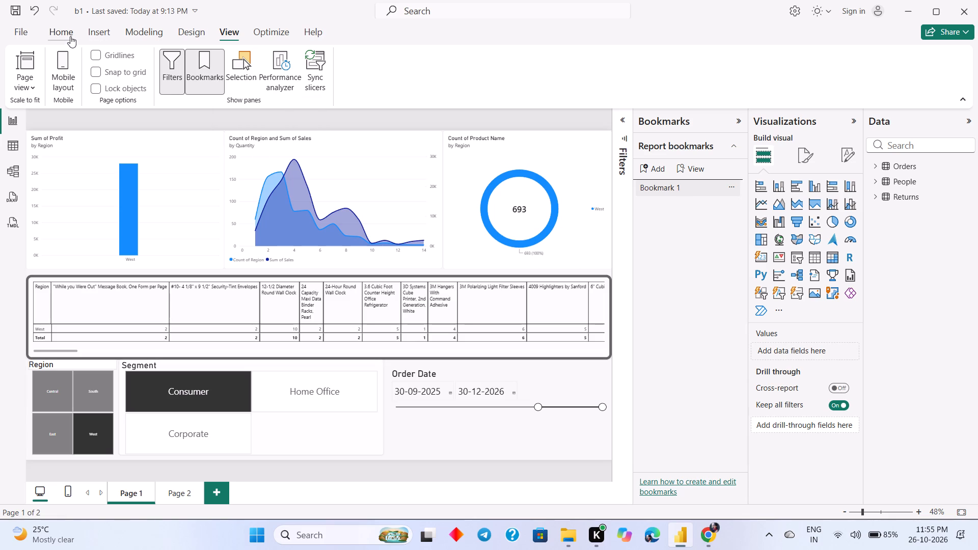
# Insert a Bookmark-type button on Page 1.
pyautogui.click(89, 29)
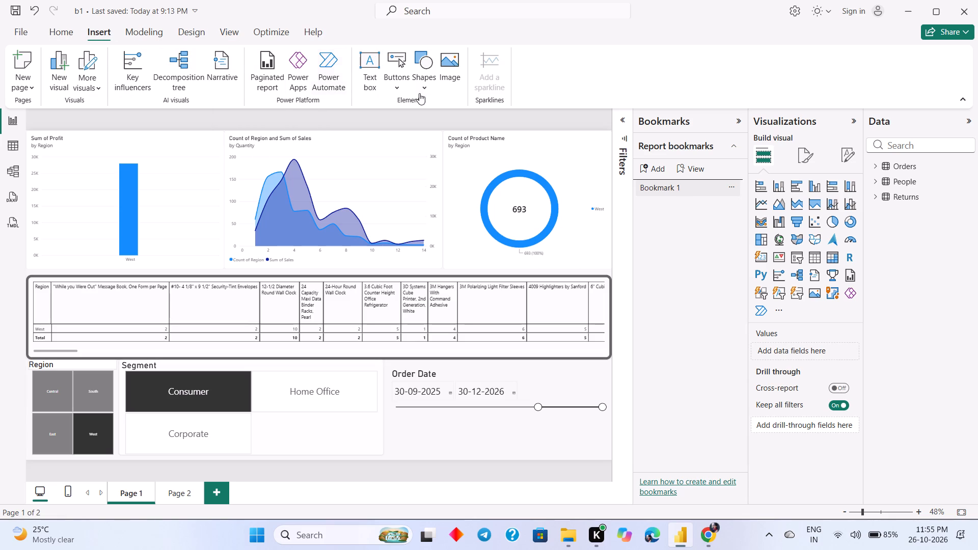
pyautogui.click(391, 78)
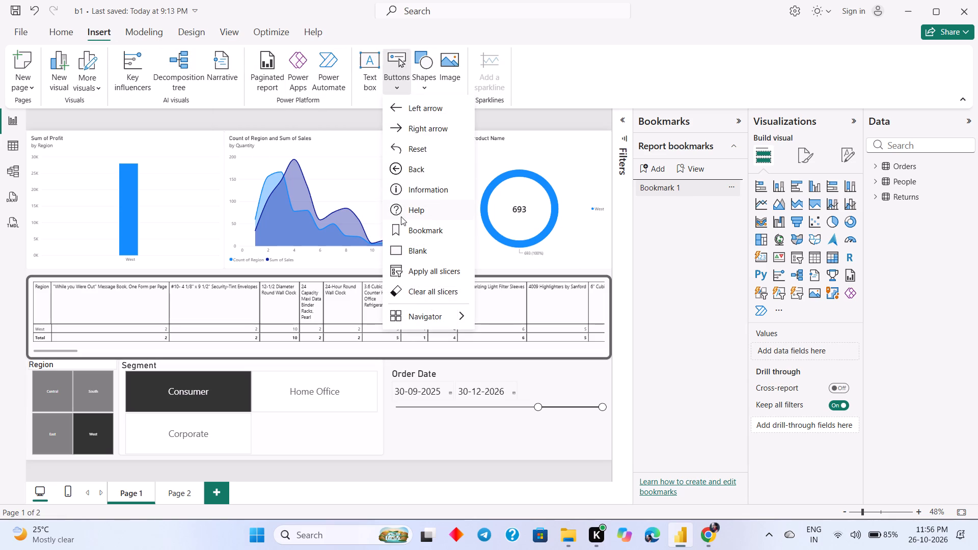
pyautogui.click(410, 229)
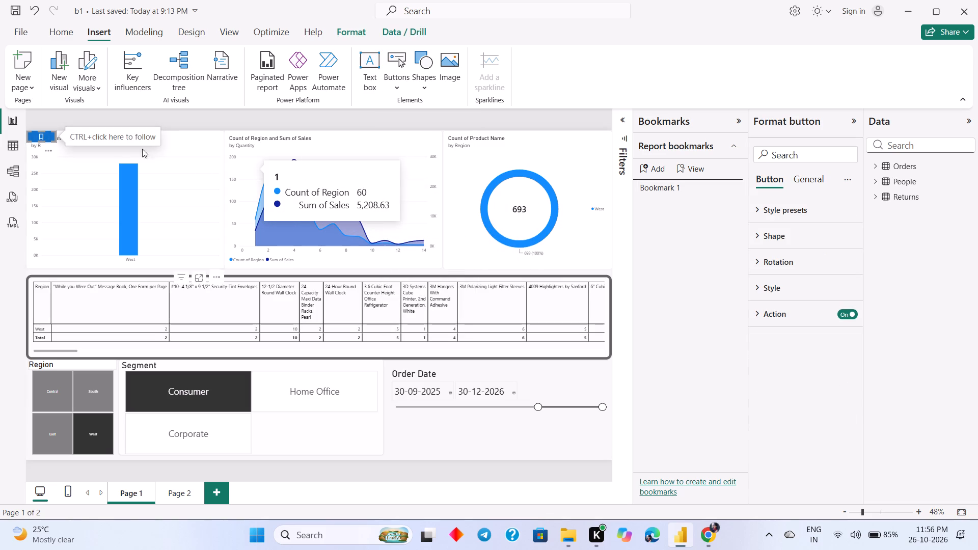
# Resize the bookmark button to a small rectangle and place it just below the Order Date slicer's slider on Page 1.
pyautogui.moveTo(52, 141); pyautogui.dragTo(57, 152)
pyautogui.moveTo(51, 150); pyautogui.dragTo(497, 453)
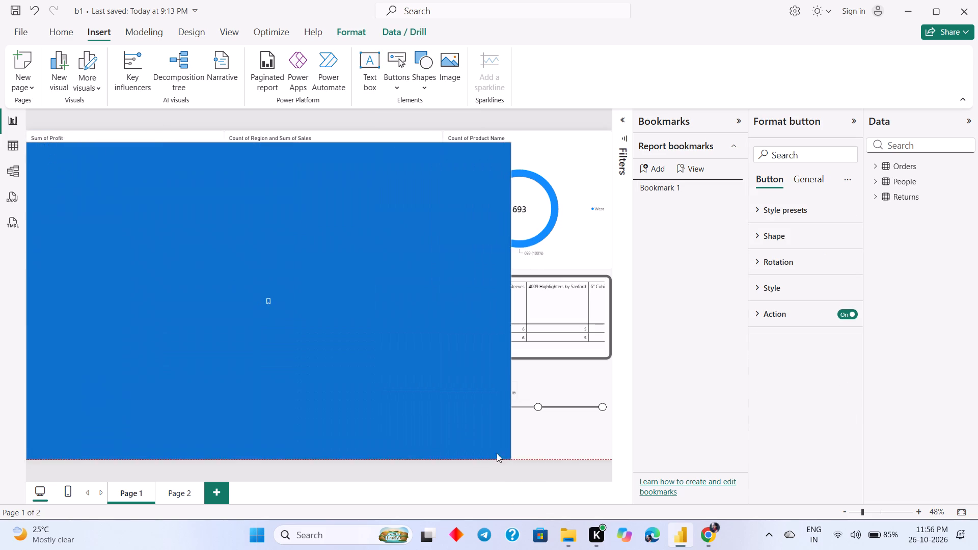
pyautogui.moveTo(497, 453); pyautogui.dragTo(298, 329)
pyautogui.moveTo(209, 285); pyautogui.dragTo(455, 379)
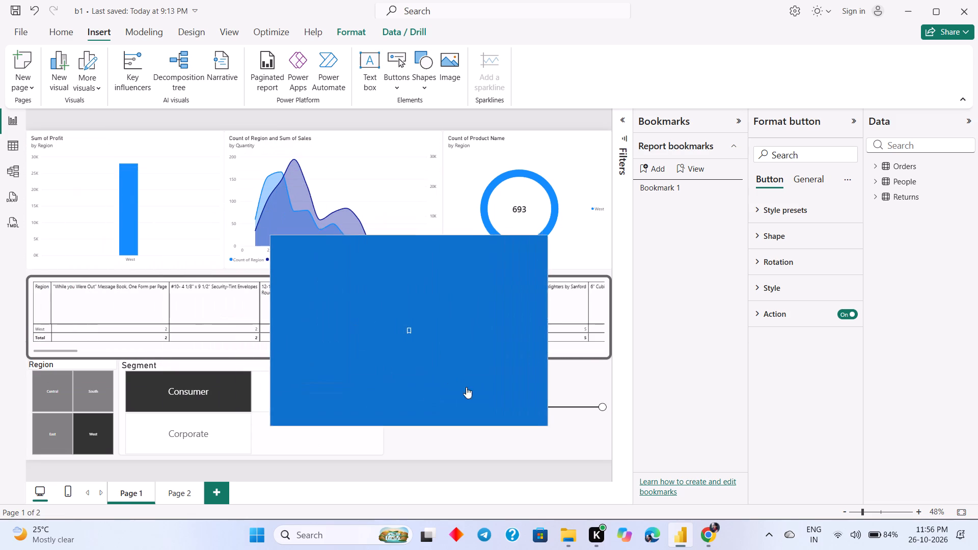
pyautogui.moveTo(547, 424); pyautogui.dragTo(372, 319)
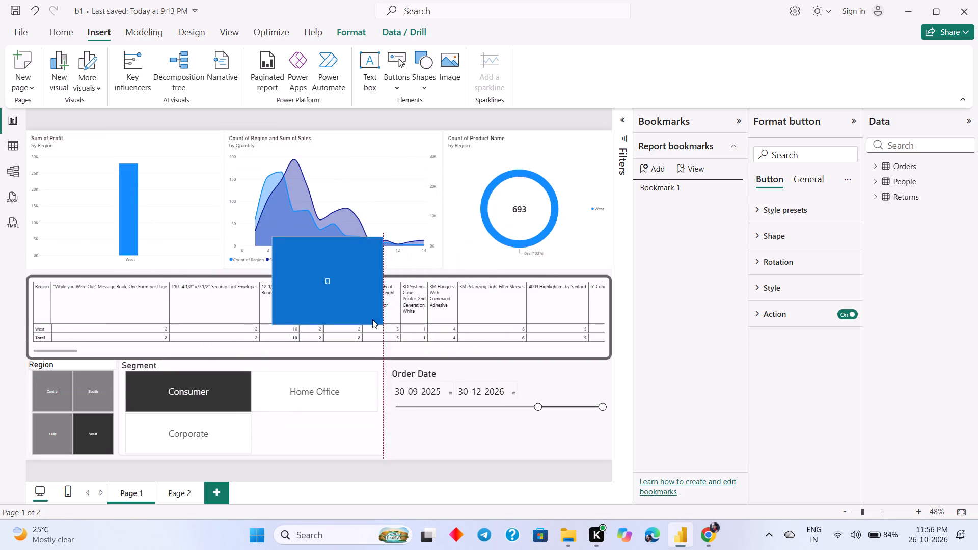
pyautogui.moveTo(372, 319); pyautogui.dragTo(312, 257)
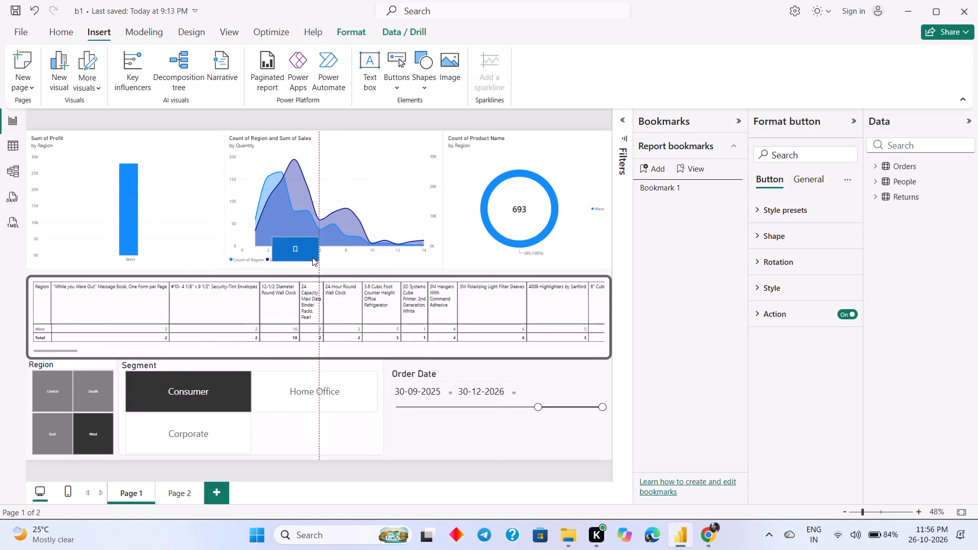
pyautogui.moveTo(312, 257); pyautogui.dragTo(290, 260)
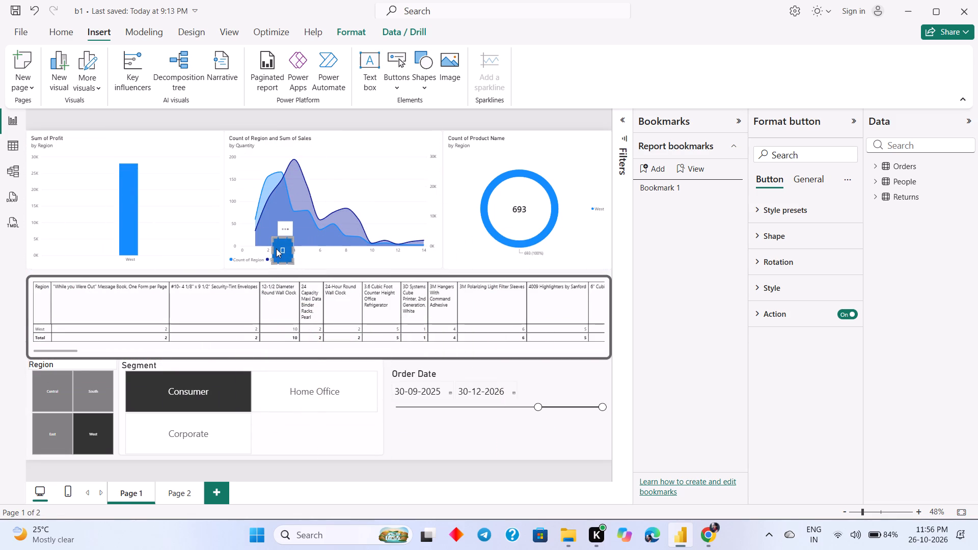
pyautogui.moveTo(276, 248); pyautogui.dragTo(239, 282)
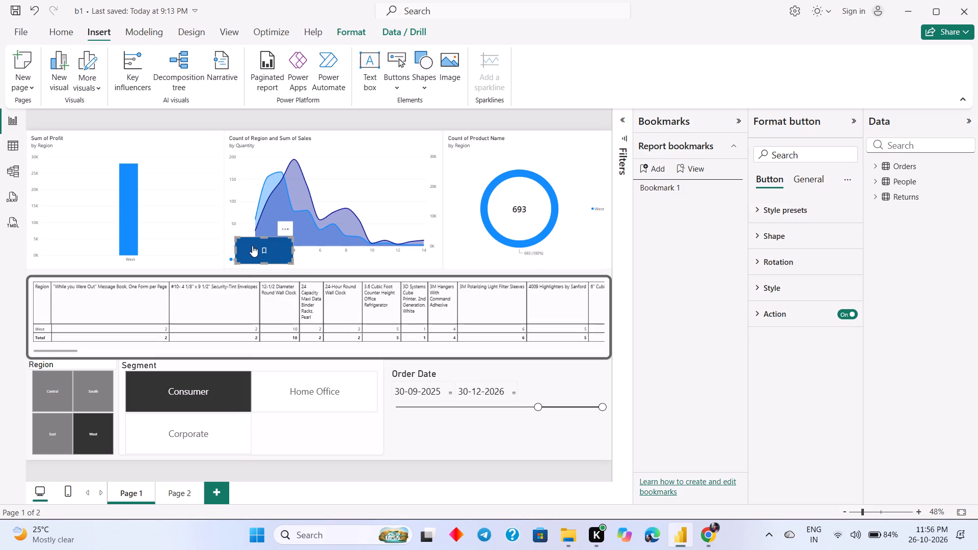
pyautogui.click(257, 252)
pyautogui.moveTo(260, 251); pyautogui.dragTo(437, 451)
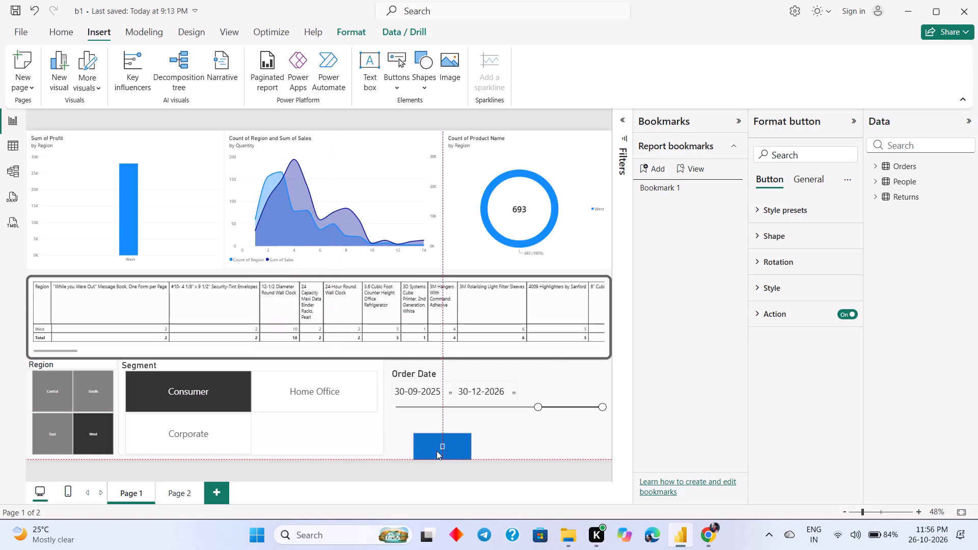
pyautogui.moveTo(437, 451); pyautogui.dragTo(420, 435)
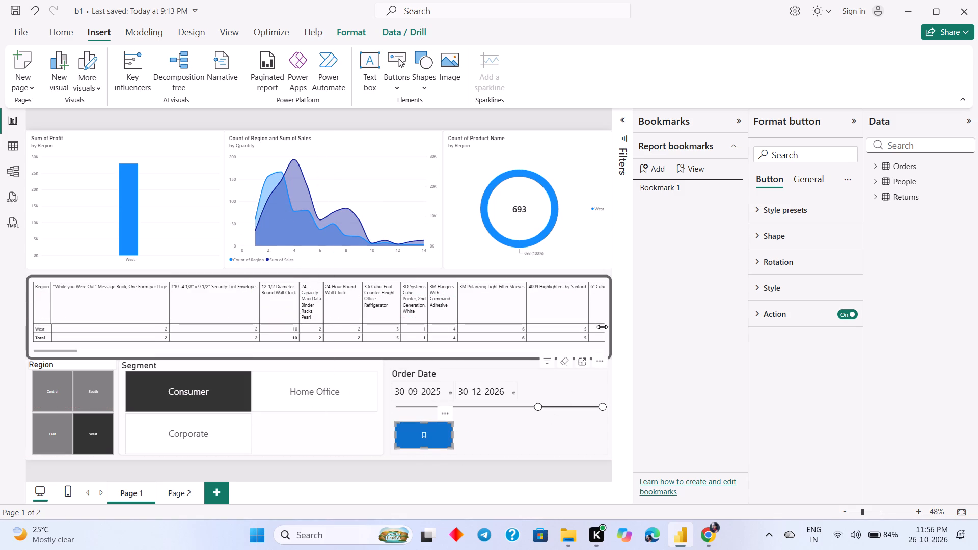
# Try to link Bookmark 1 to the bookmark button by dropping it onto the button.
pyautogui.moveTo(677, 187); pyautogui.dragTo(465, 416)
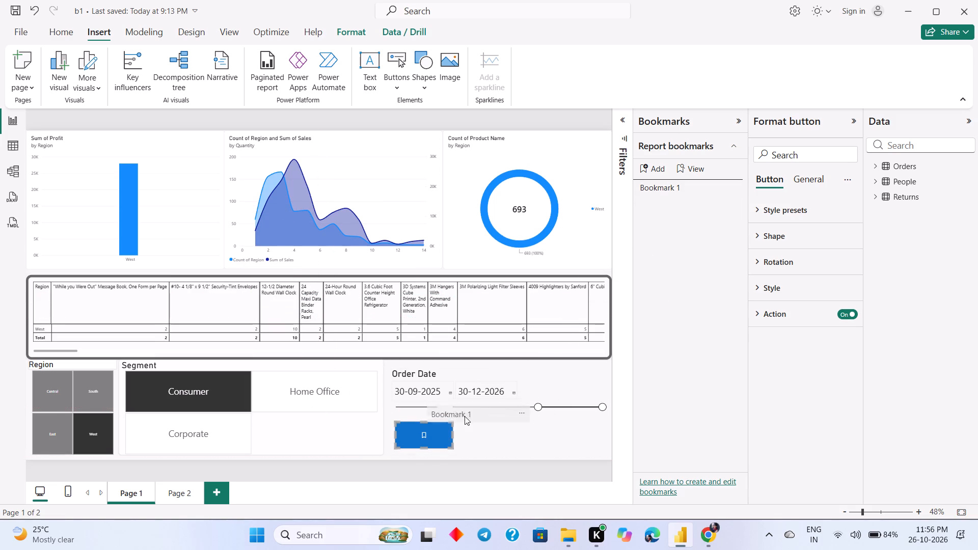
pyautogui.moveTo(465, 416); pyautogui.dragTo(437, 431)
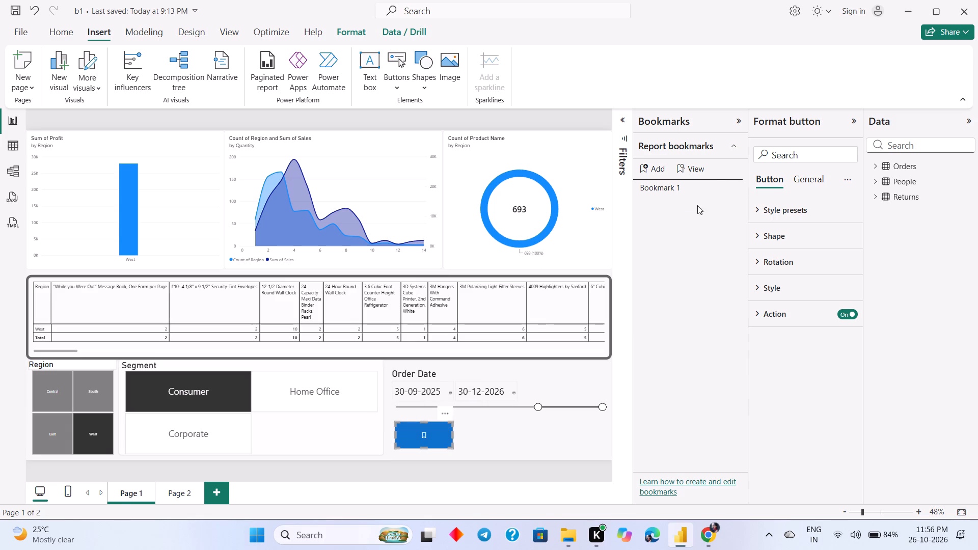
# Set Bookmark 1 to apply only to the selected visuals.
pyautogui.click(712, 181)
pyautogui.click(732, 187)
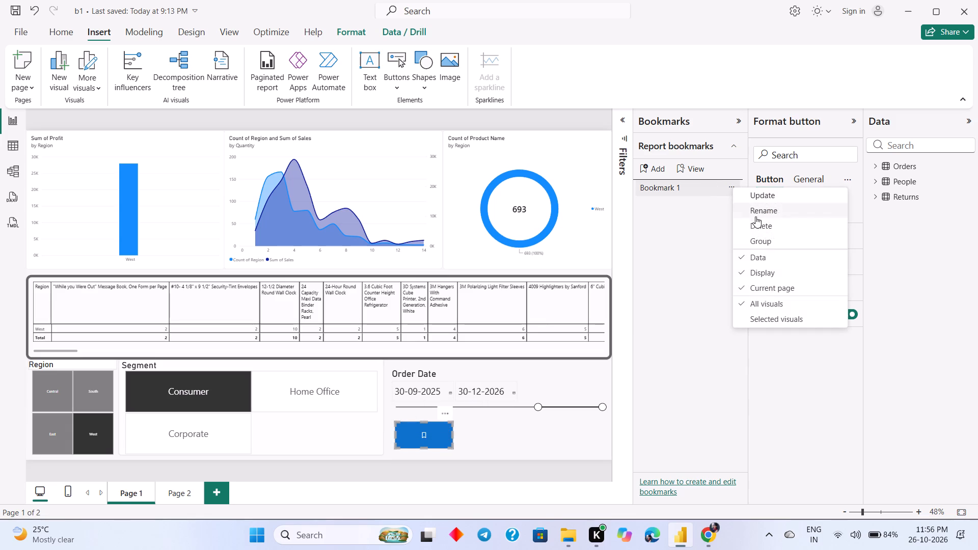
pyautogui.click(789, 318)
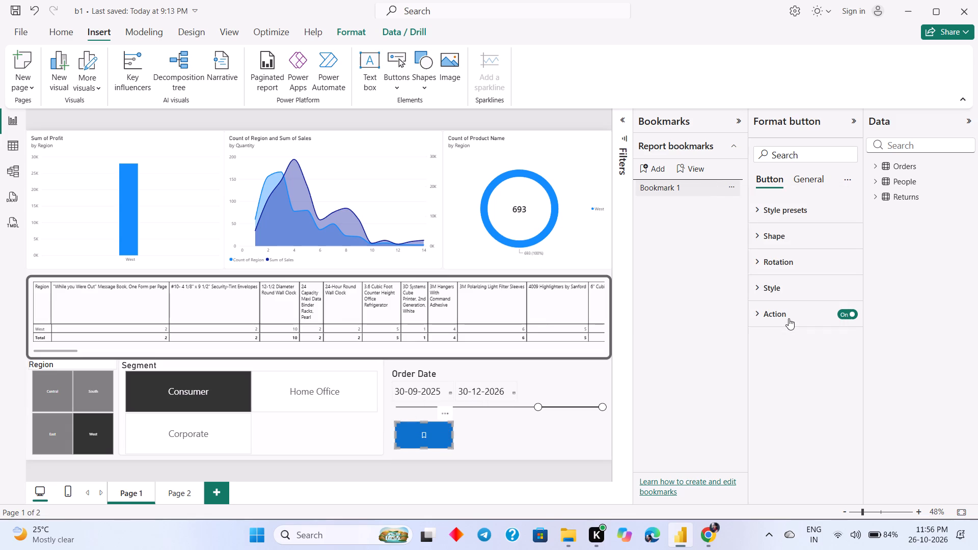
pyautogui.click(733, 189)
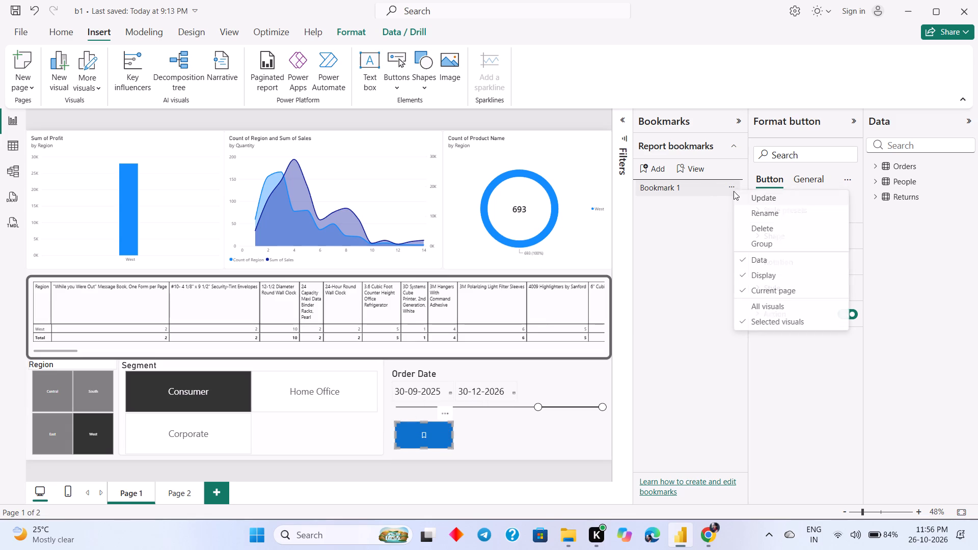
pyautogui.click(774, 323)
# Test the bookmark button on Page 1.
pyautogui.click(422, 437)
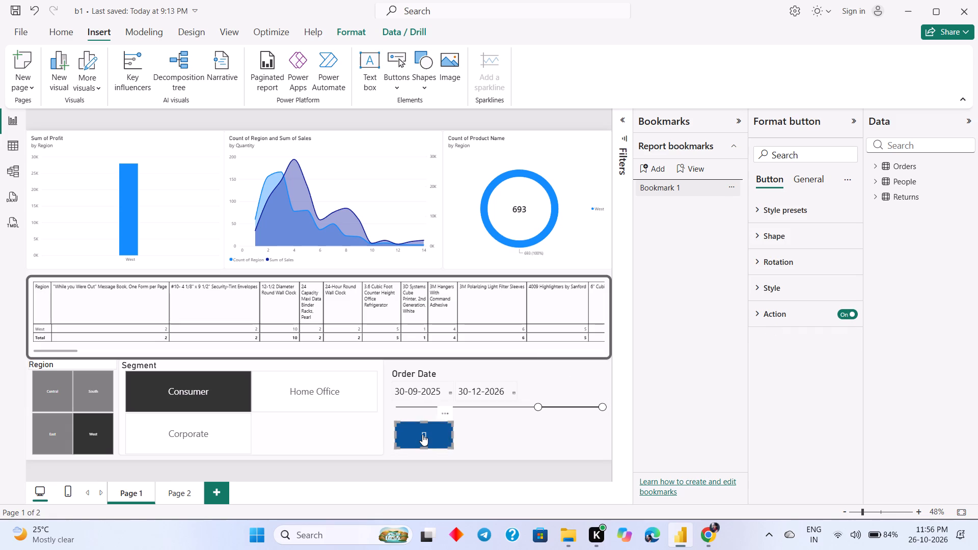
pyautogui.click(423, 434)
pyautogui.click(423, 434)
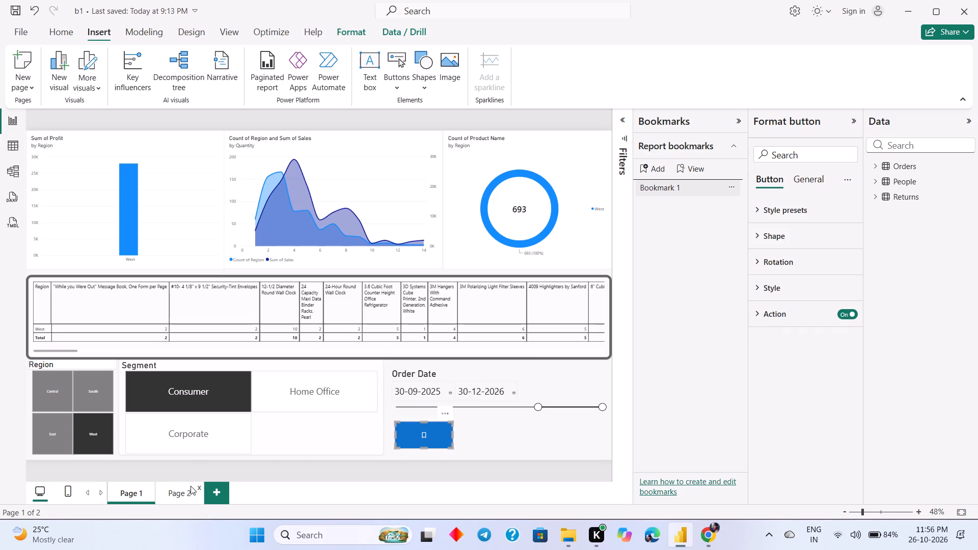
# Insert a Bookmark-type button on the blank Page 2.
pyautogui.click(189, 488)
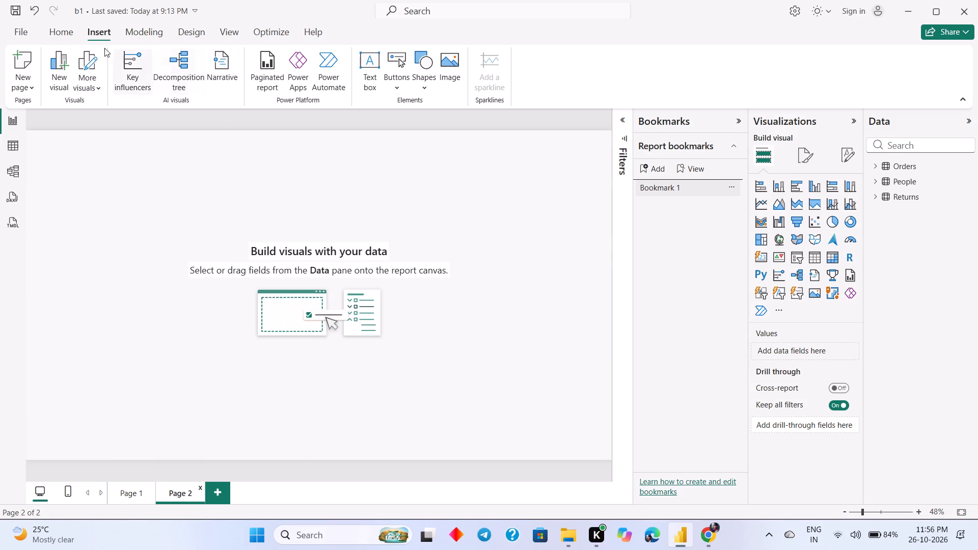
pyautogui.click(397, 81)
pyautogui.click(428, 223)
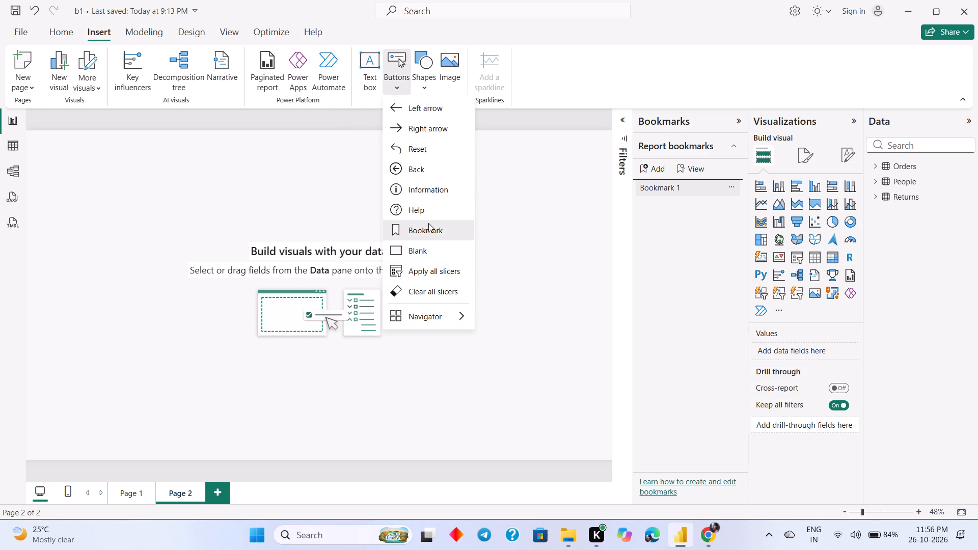
pyautogui.click(84, 212)
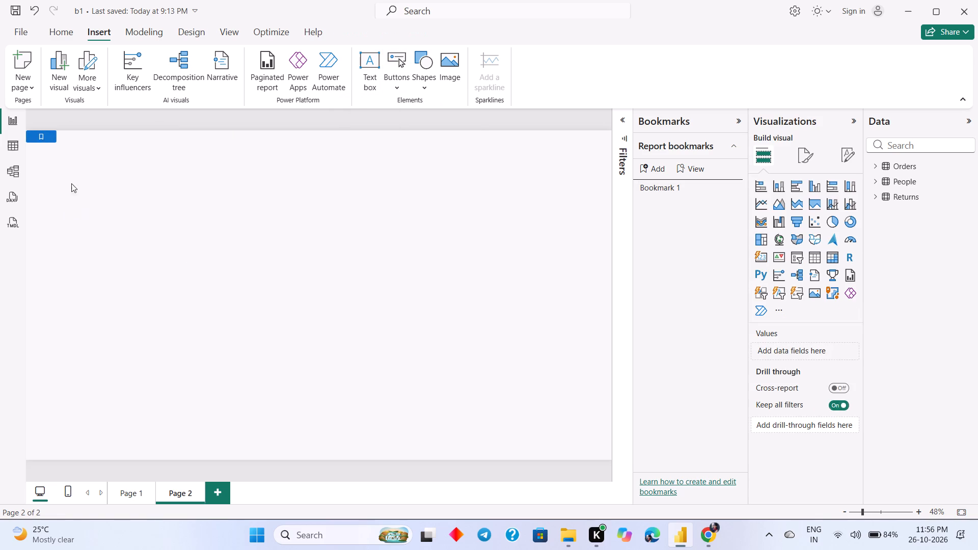
# Enlarge the Page 2 bookmark button to a bigger rectangle, keeping it in the page's upper-left corner.
pyautogui.click(44, 135)
pyautogui.click(44, 135)
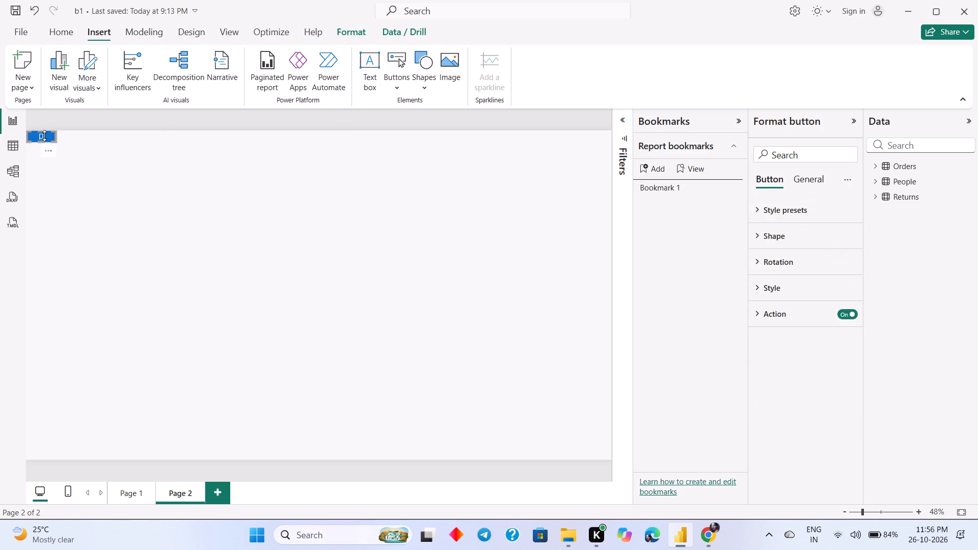
pyautogui.click(44, 149)
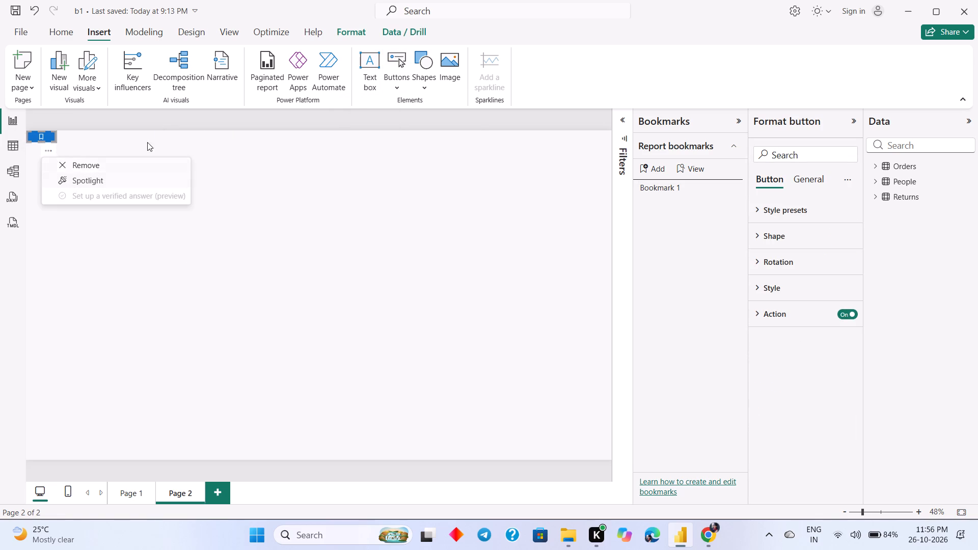
pyautogui.click(197, 127)
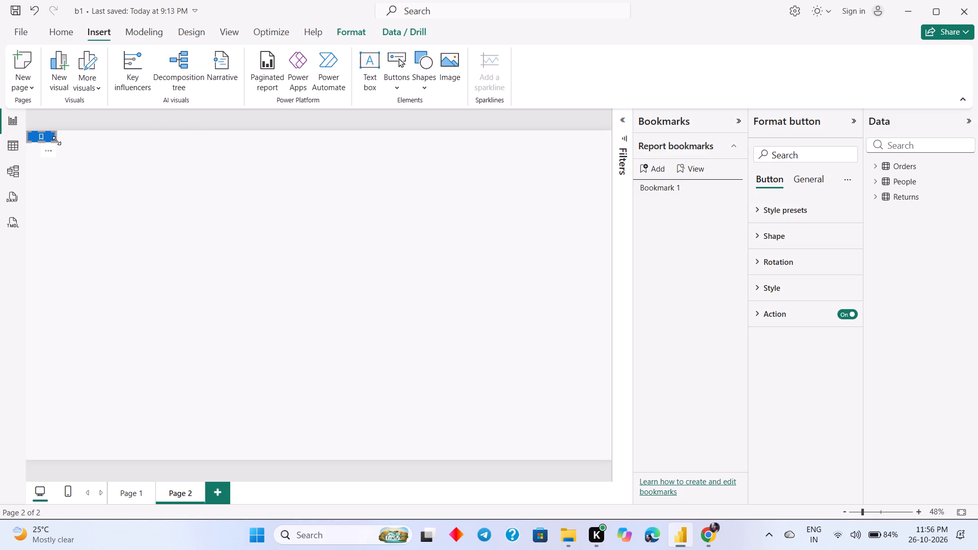
pyautogui.moveTo(57, 141); pyautogui.dragTo(139, 193)
pyautogui.rightClick(119, 170)
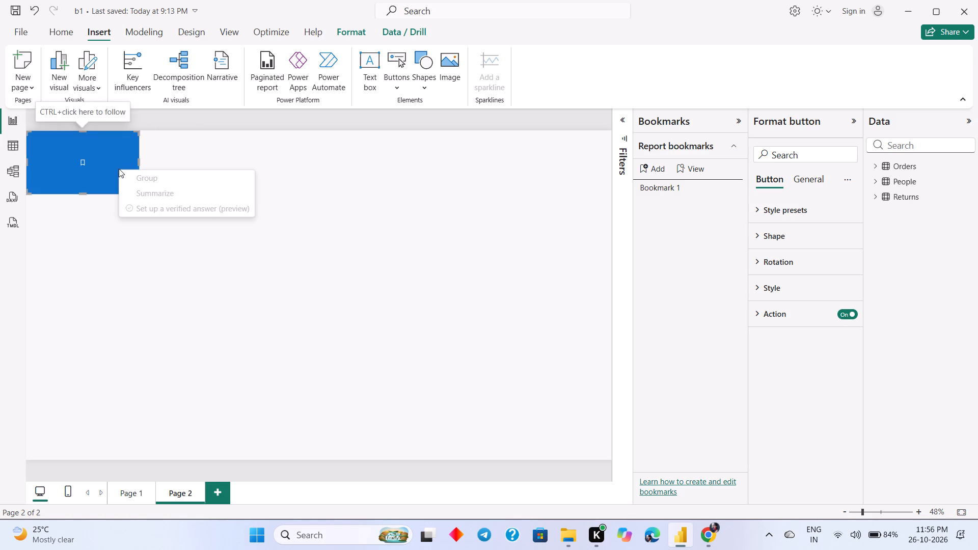
pyautogui.click(177, 186)
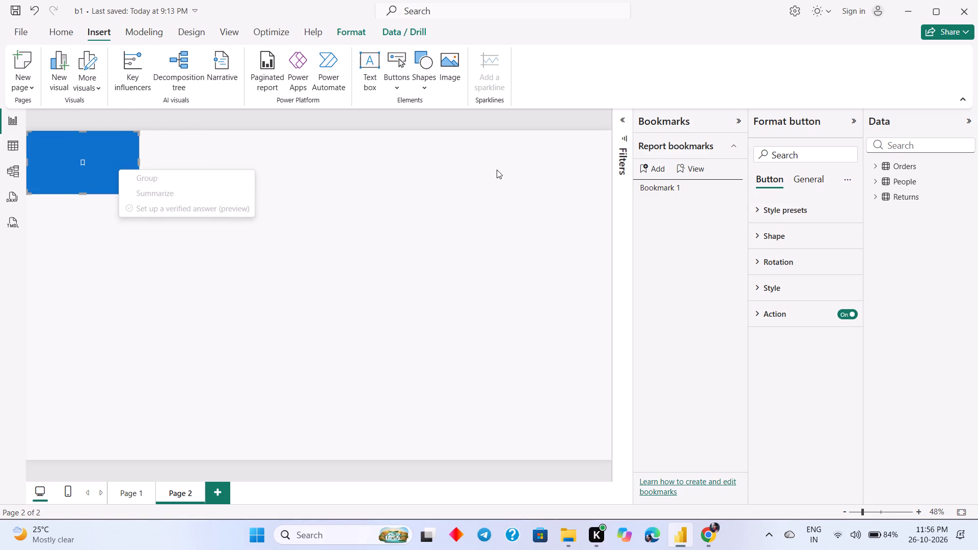
pyautogui.click(499, 168)
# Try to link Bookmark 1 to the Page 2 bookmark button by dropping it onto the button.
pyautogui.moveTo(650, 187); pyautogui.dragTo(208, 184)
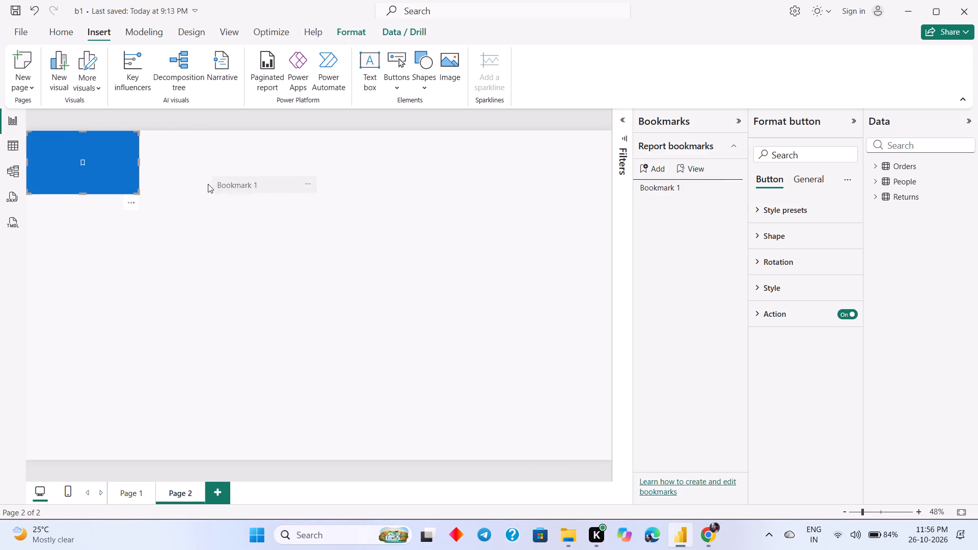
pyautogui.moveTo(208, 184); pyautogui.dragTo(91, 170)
# Test the Page 2 bookmark button and check its options.
pyautogui.click(92, 170)
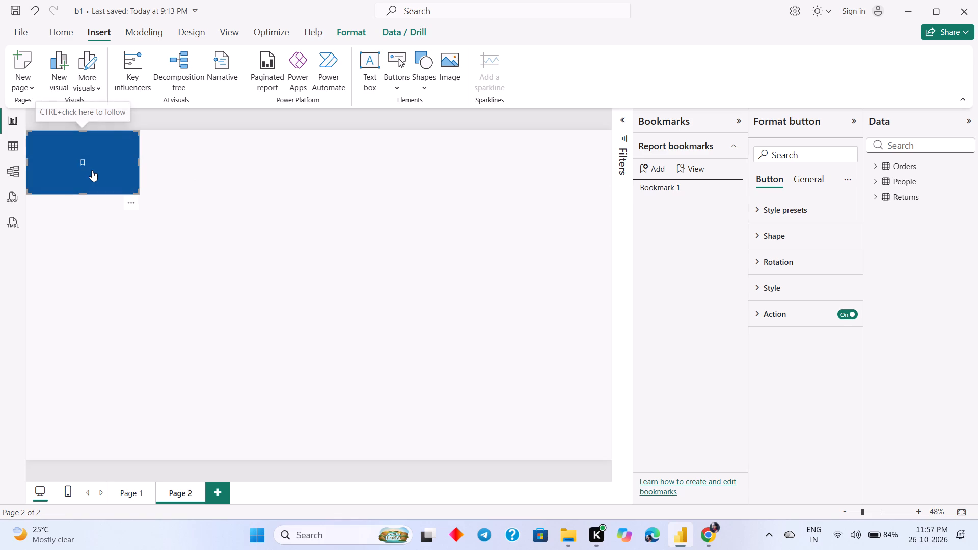
pyautogui.click(92, 170)
pyautogui.click(92, 170)
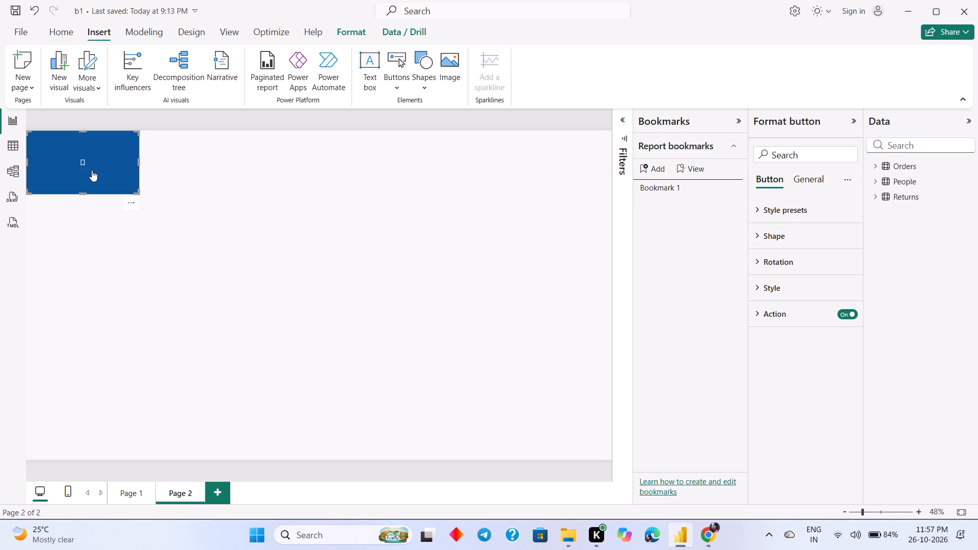
pyautogui.click(92, 170)
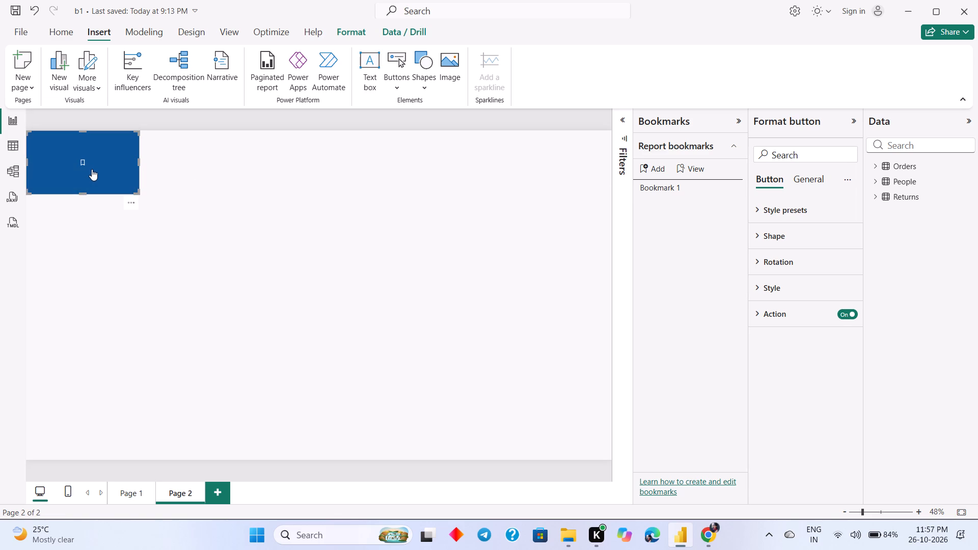
pyautogui.keyDown('ctrl'); pyautogui.click(92, 169); pyautogui.keyUp('ctrl')
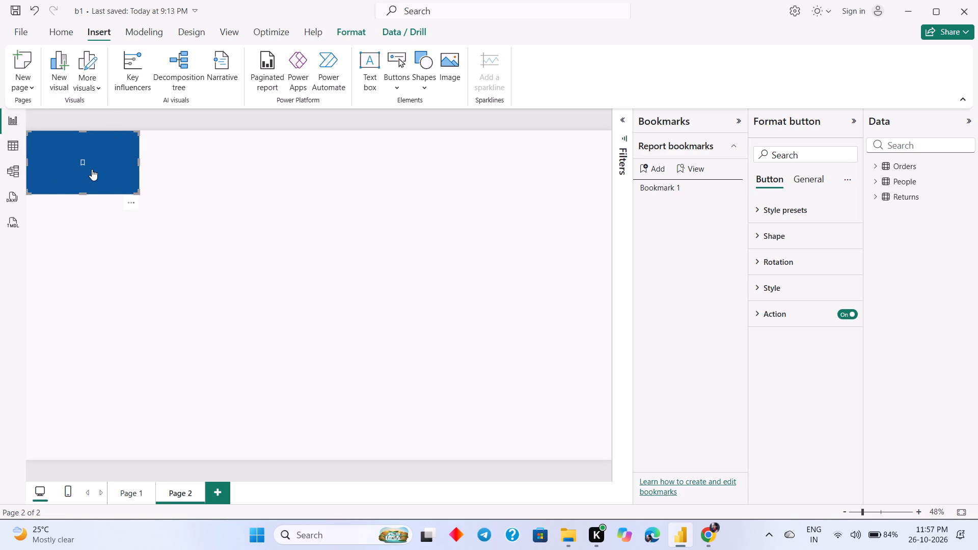
pyautogui.keyDown('ctrl'); pyautogui.click(92, 169); pyautogui.keyUp('ctrl')
pyautogui.keyDown('ctrl'); pyautogui.click(92, 169); pyautogui.keyUp('ctrl')
pyautogui.click(103, 154)
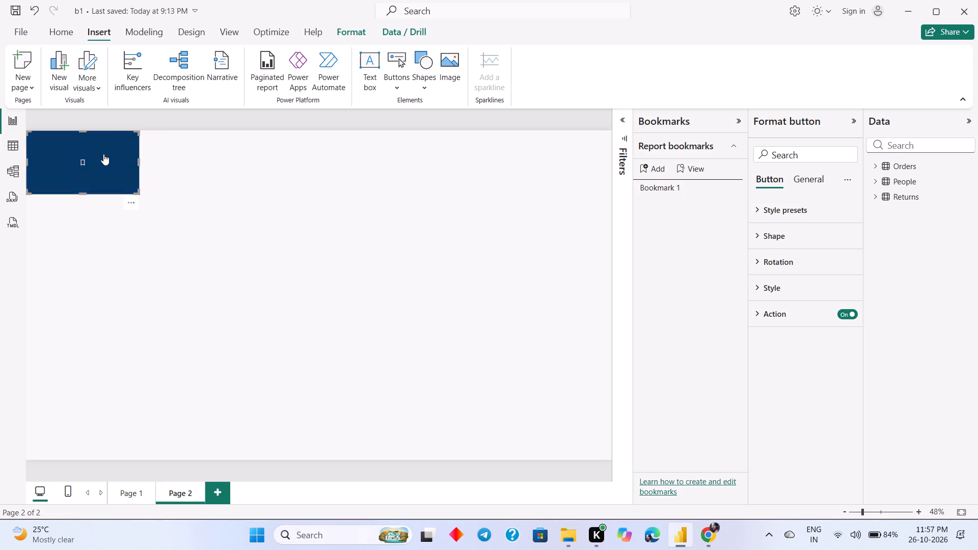
pyautogui.rightClick(103, 154)
# Start the bookmark slideshow view on Bookmark 1 and test the bookmark button on Page 1.
pyautogui.click(670, 166)
pyautogui.click(684, 164)
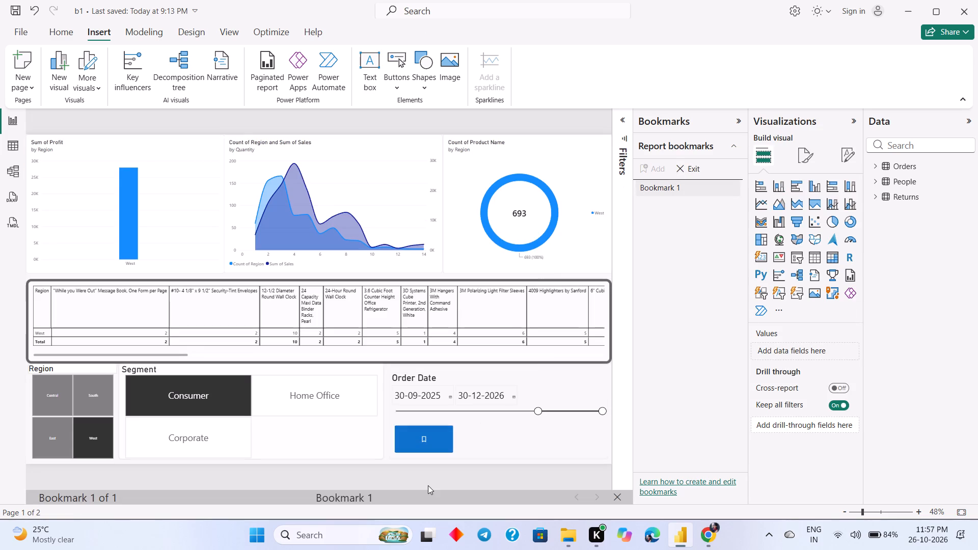
pyautogui.click(419, 447)
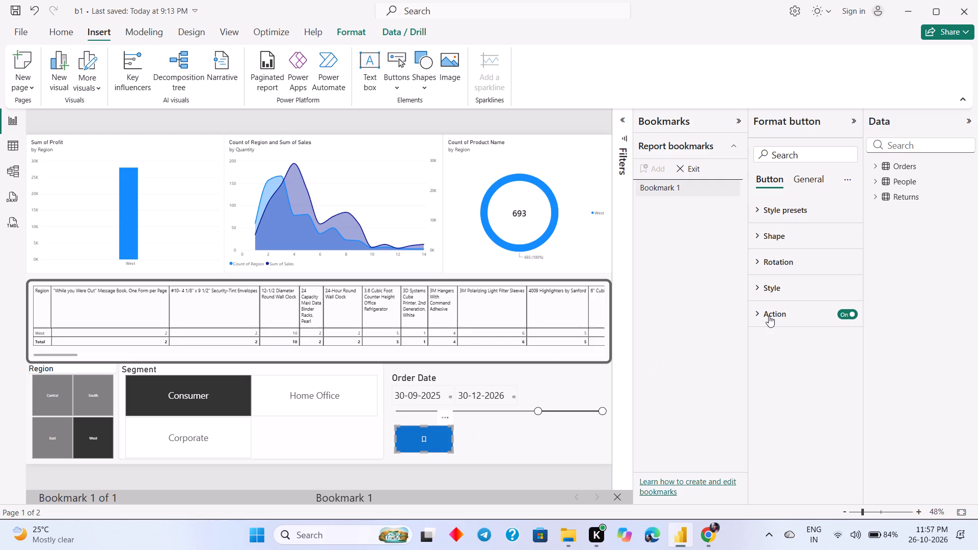
pyautogui.click(444, 419)
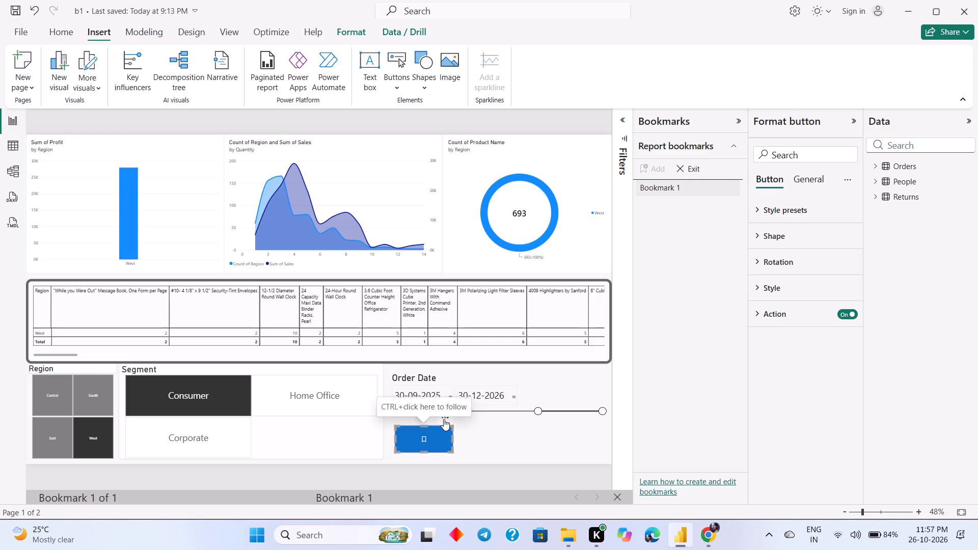
pyautogui.click(426, 452)
pyautogui.click(424, 444)
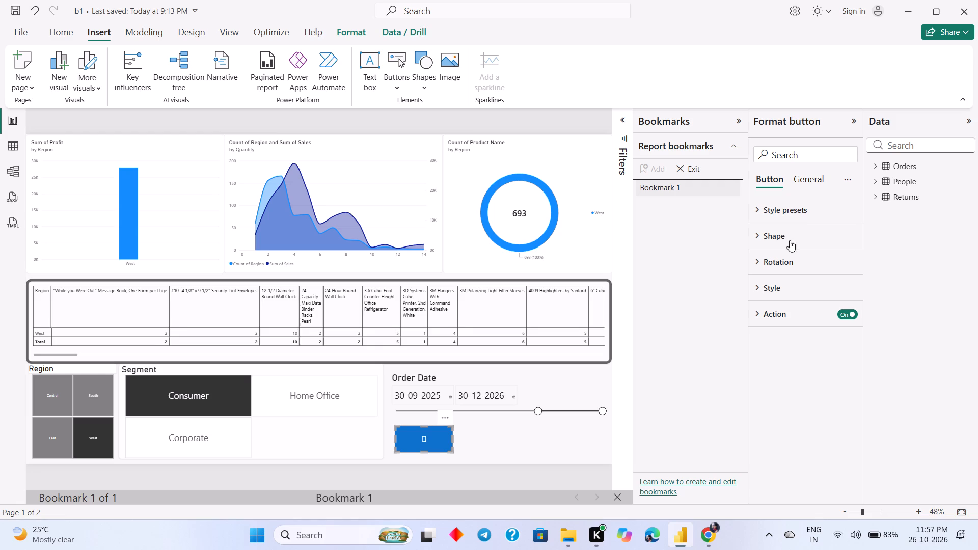
# Toggle the Text setting in the Page 1 bookmark button's default-state style options.
pyautogui.click(788, 286)
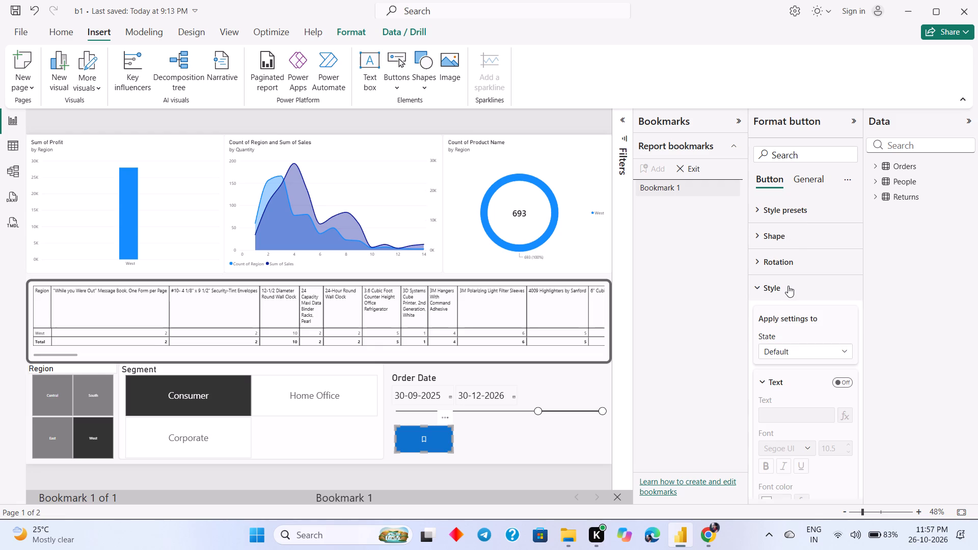
pyautogui.click(840, 377)
pyautogui.click(760, 286)
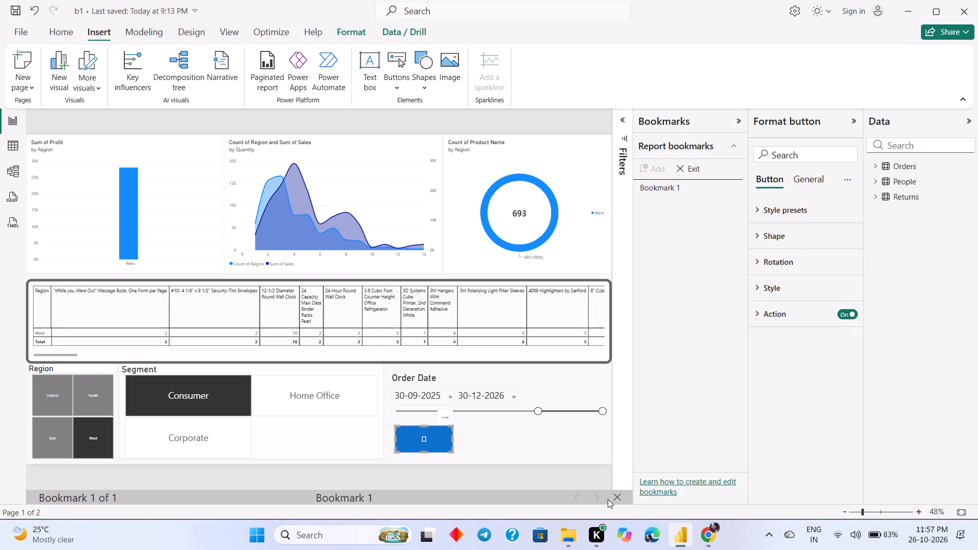
# Try to advance through the bookmark slideshow and exit the bookmark view.
pyautogui.click(591, 497)
pyautogui.click(594, 497)
pyautogui.click(665, 171)
pyautogui.click(666, 224)
pyautogui.click(681, 169)
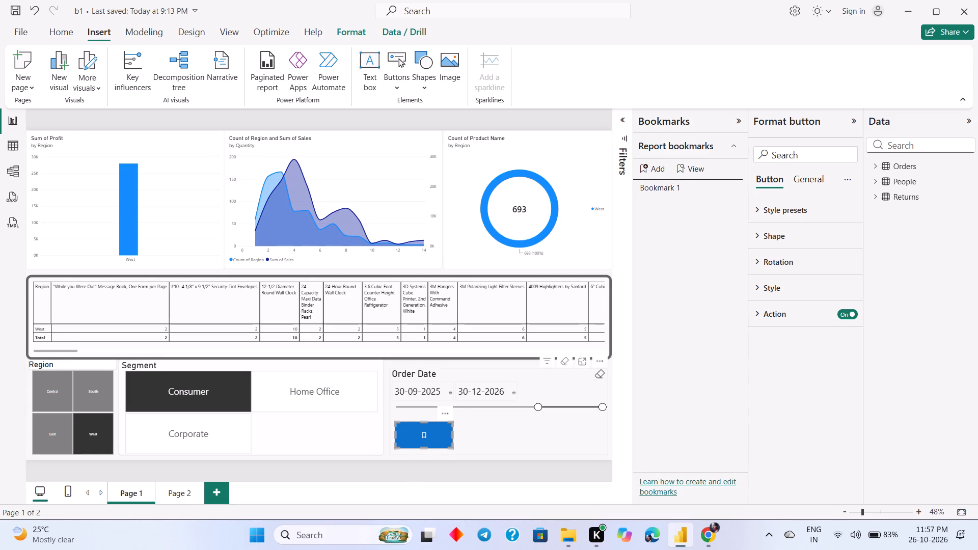
# Test the bookmark button on Page 1 again in the normal report view.
pyautogui.click(424, 436)
pyautogui.click(424, 436)
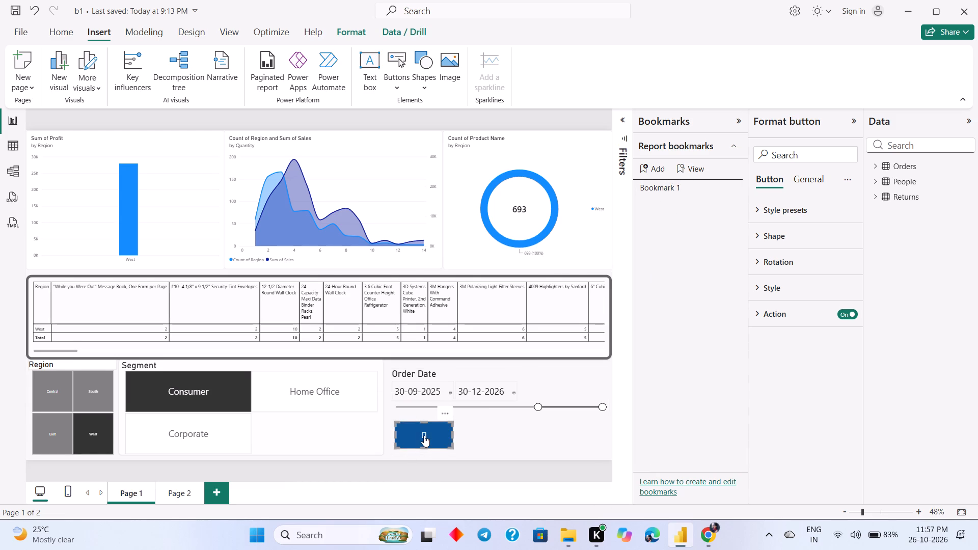
pyautogui.click(424, 435)
pyautogui.click(424, 435)
# Shift the Order Date slicer slightly up and to the right on Page 1, against the page's right edge.
pyautogui.click(471, 454)
pyautogui.click(443, 436)
pyautogui.click(430, 433)
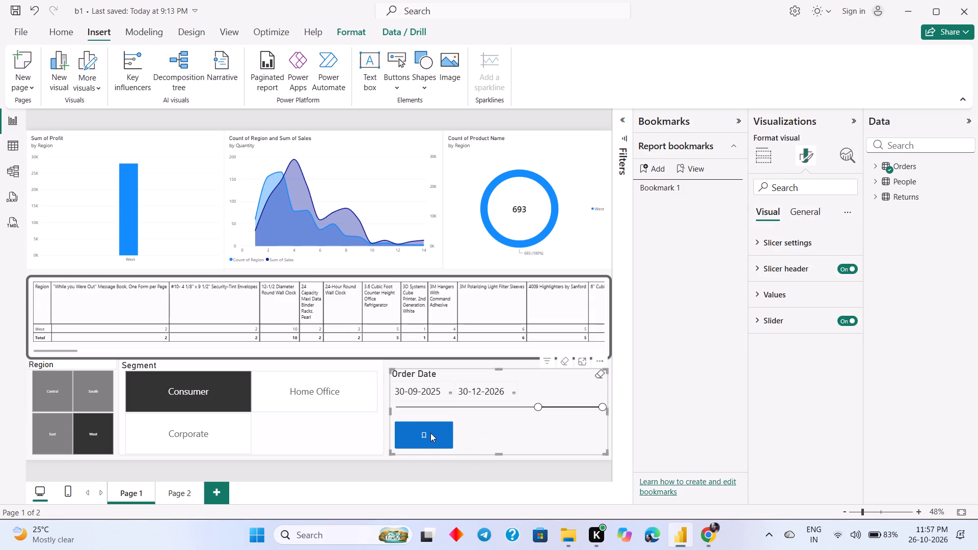
pyautogui.click(424, 436)
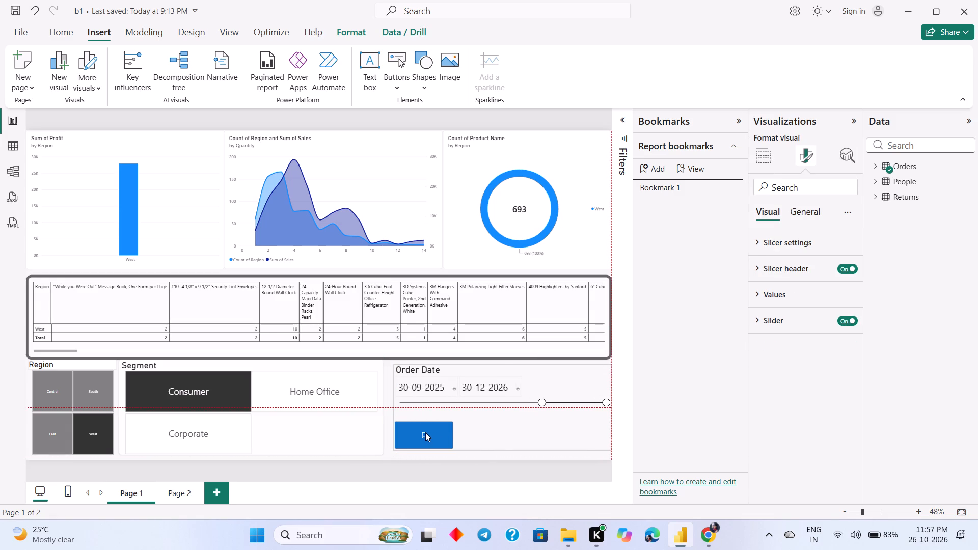
pyautogui.click(417, 436)
pyautogui.click(425, 426)
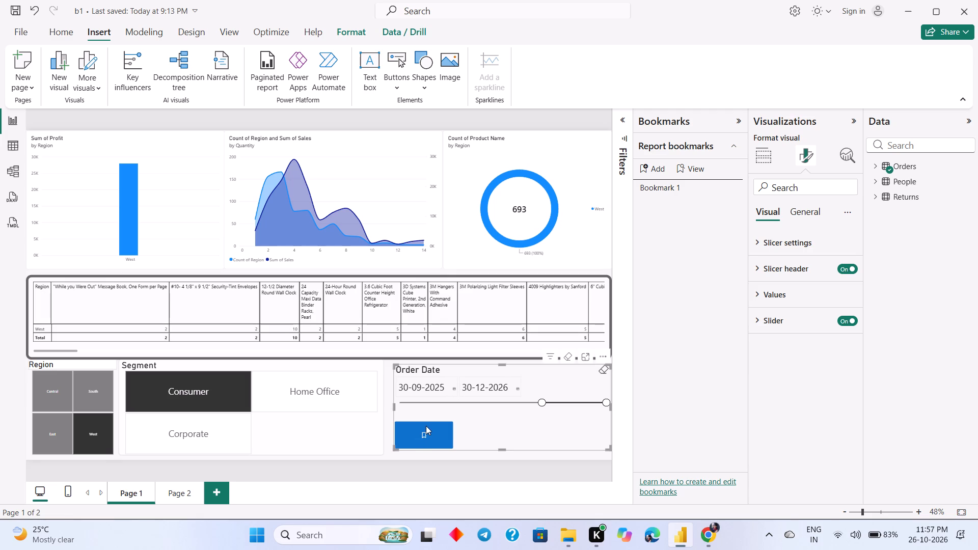
pyautogui.click(419, 431)
pyautogui.click(395, 444)
pyautogui.moveTo(392, 447); pyautogui.dragTo(401, 441)
# Reselect the bookmark button on Page 1 and test it once more.
pyautogui.click(404, 437)
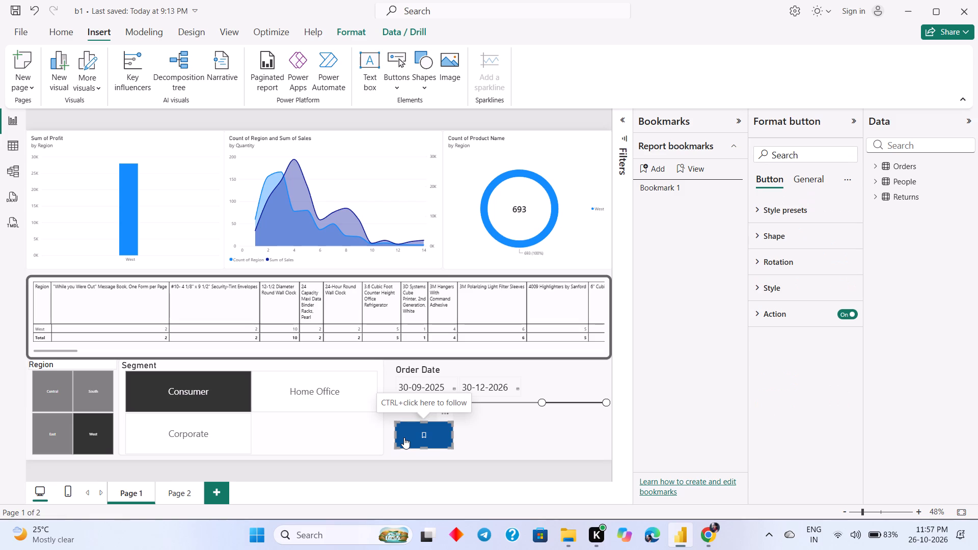
pyautogui.keyDown('ctrl'); pyautogui.click(404, 437); pyautogui.keyUp('ctrl')
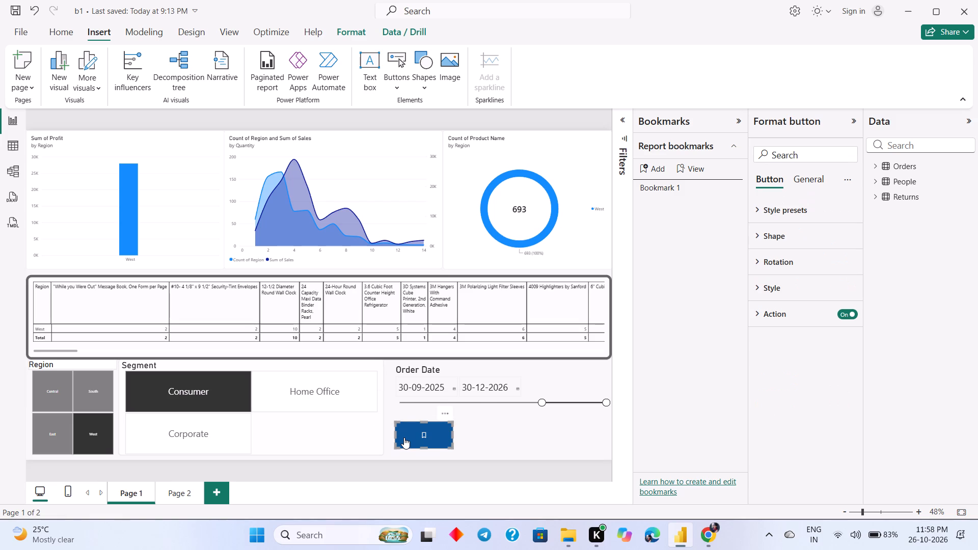
# Test the bookmark button on Page 1 once more.
pyautogui.keyDown('ctrl'); pyautogui.click(429, 434); pyautogui.keyUp('ctrl')
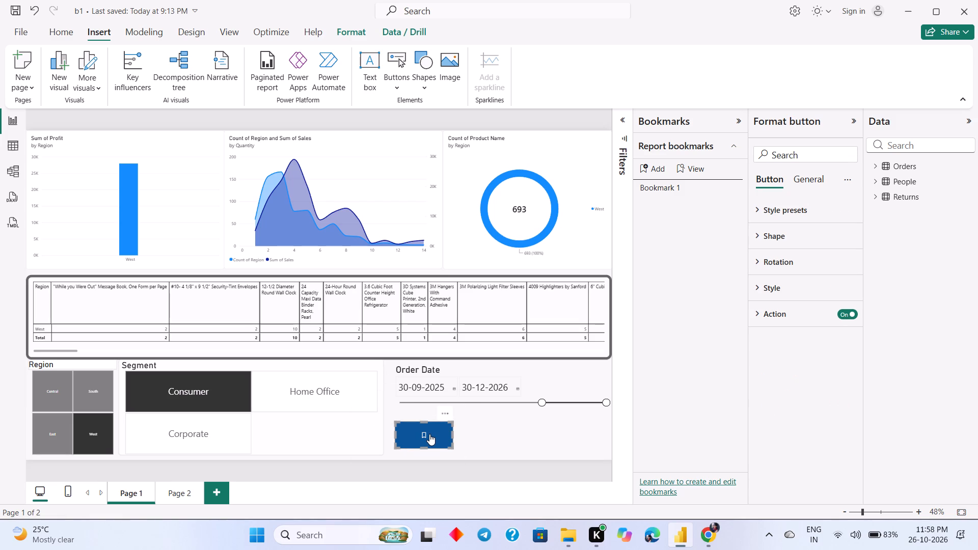
pyautogui.keyDown('ctrl'); pyautogui.click(429, 434); pyautogui.keyUp('ctrl')
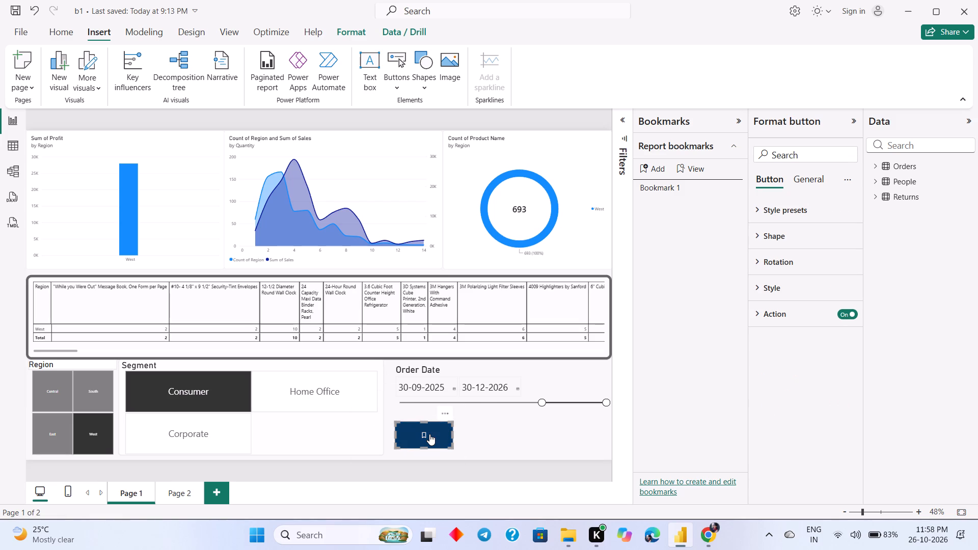
# Add a new bookmark of Page 2 with its bookmark button selected, and limit it to selected visuals.
pyautogui.click(172, 498)
pyautogui.click(52, 145)
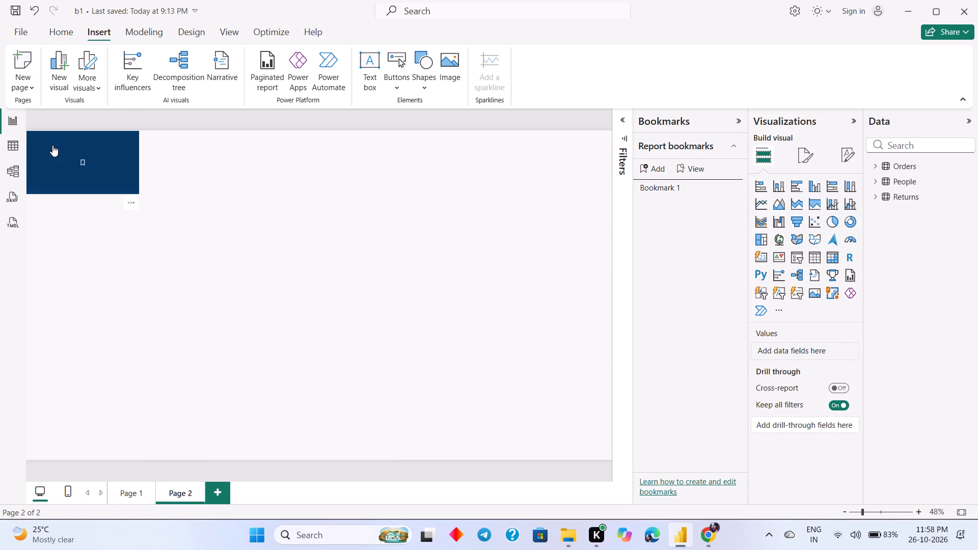
pyautogui.keyDown('ctrl'); pyautogui.click(60, 149); pyautogui.keyUp('ctrl')
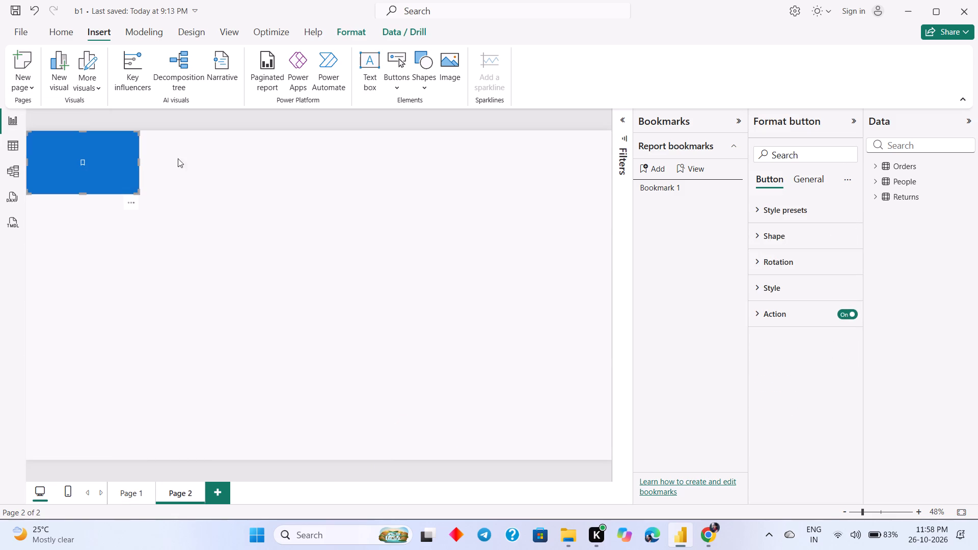
pyautogui.click(648, 169)
pyautogui.click(726, 206)
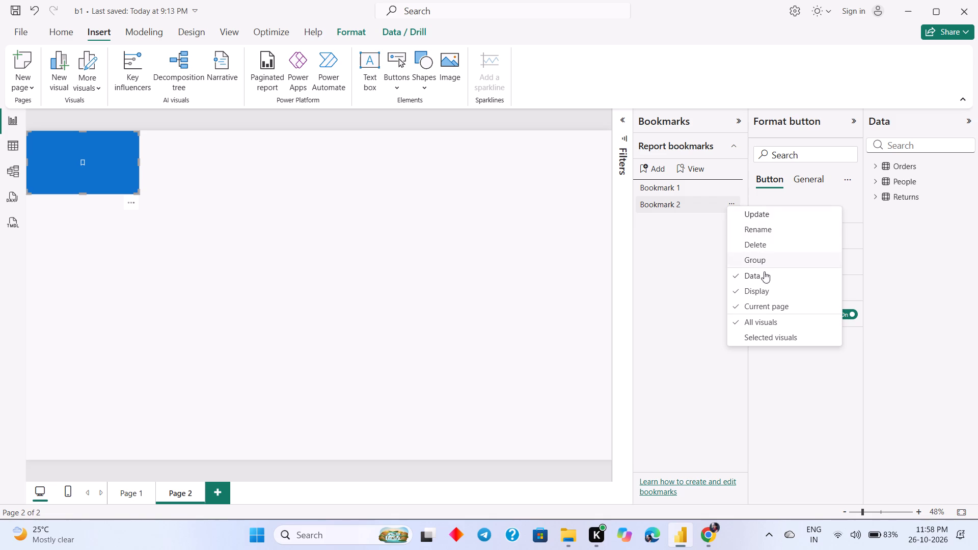
pyautogui.click(759, 337)
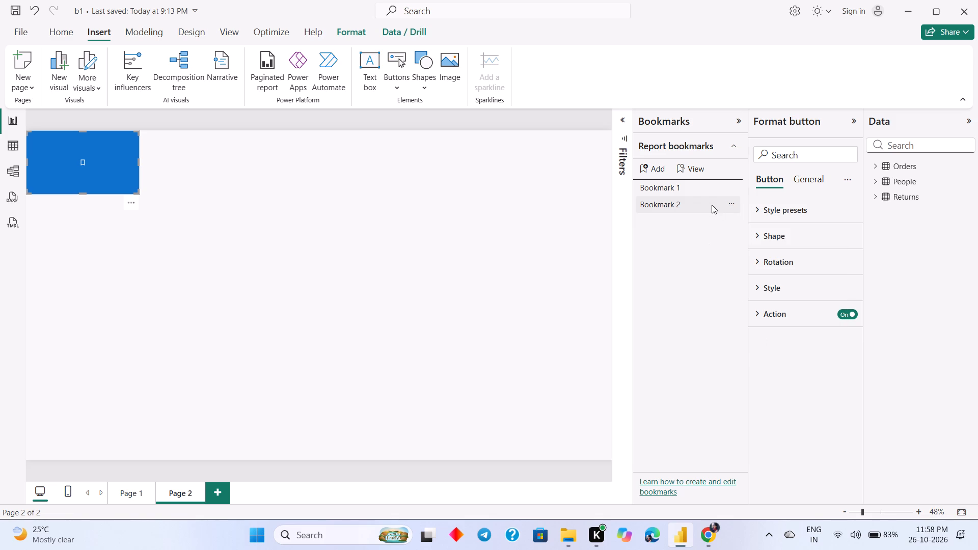
# Link the Page 2 button's bookmark action to Bookmark 1 and expand its tooltip settings.
pyautogui.click(818, 180)
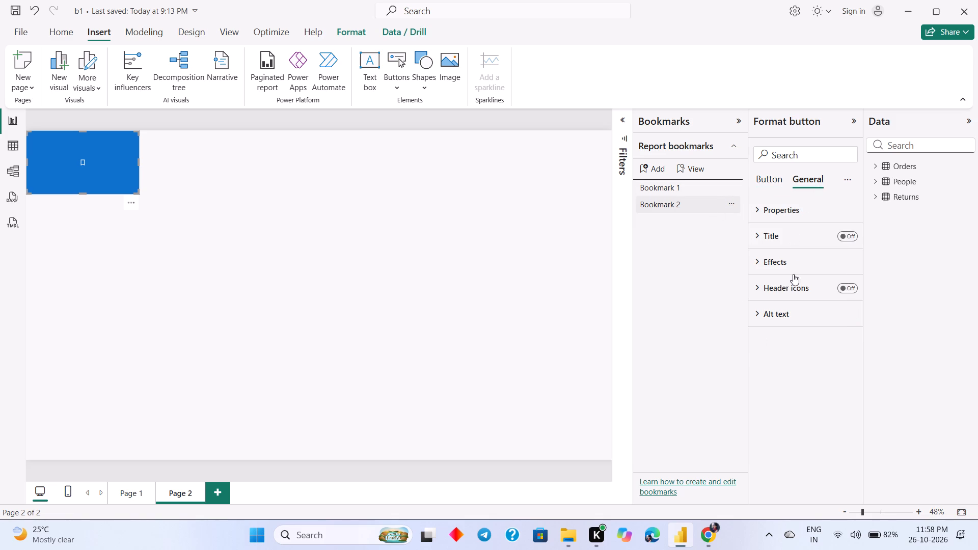
pyautogui.click(758, 179)
pyautogui.click(816, 305)
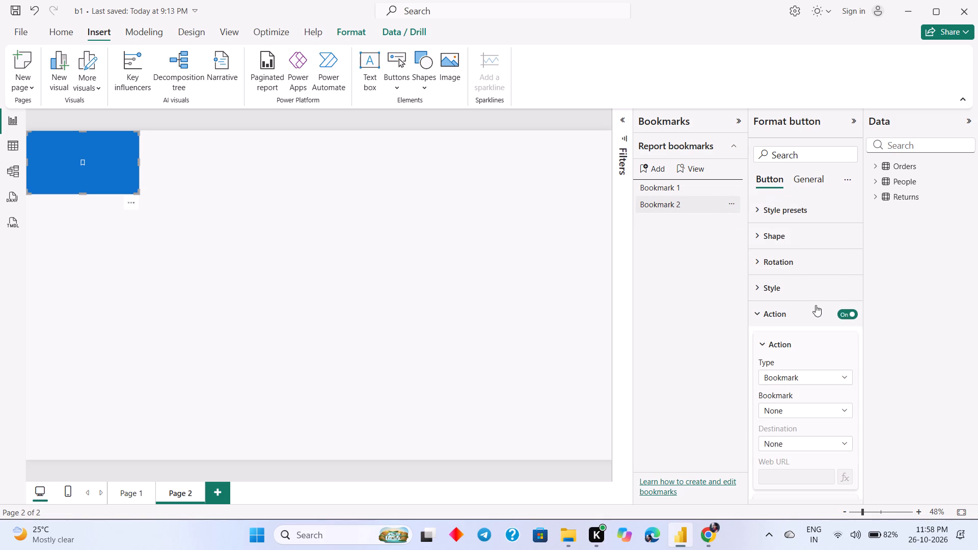
pyautogui.click(824, 409)
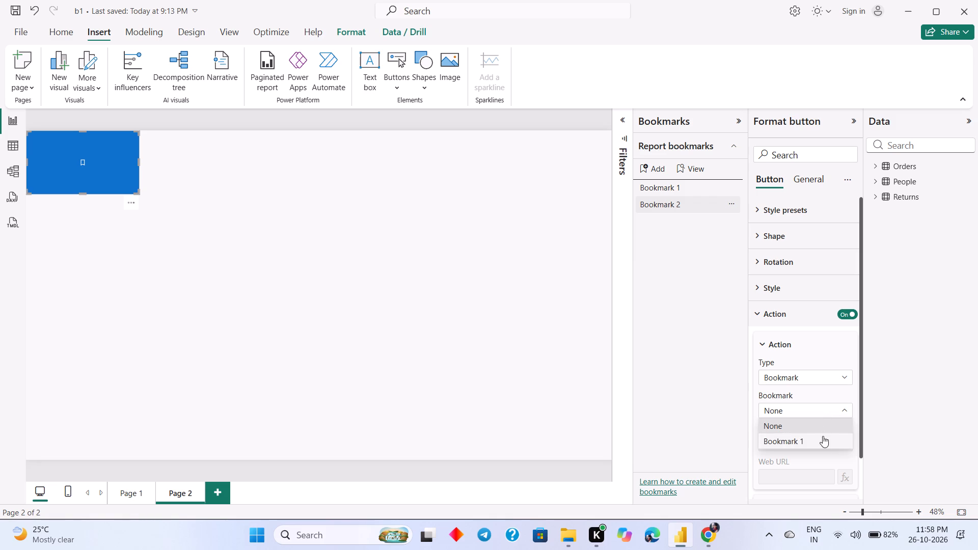
pyautogui.click(822, 441)
pyautogui.scroll(-2, 822, 421)
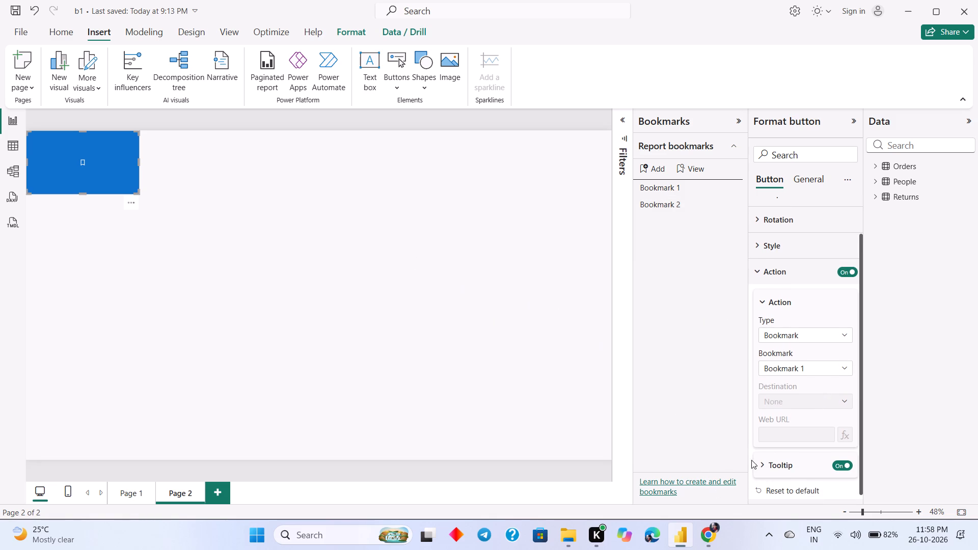
pyautogui.click(765, 465)
pyautogui.scroll(-5, 779, 424)
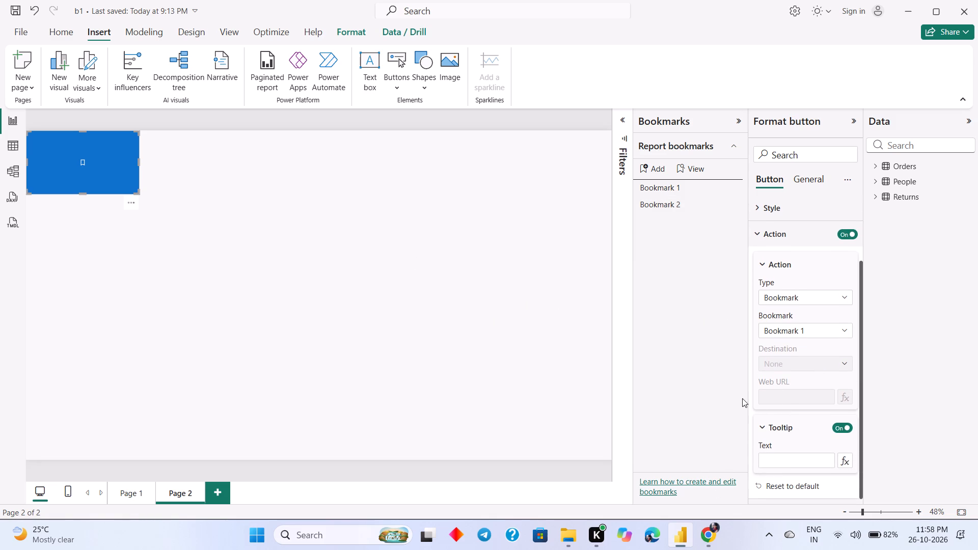
# Test the bookmark button on Page 2.
pyautogui.click(80, 152)
pyautogui.click(80, 152)
# Return to Page 1 and try repeatedly to activate its bookmark button.
pyautogui.click(138, 495)
pyautogui.click(109, 487)
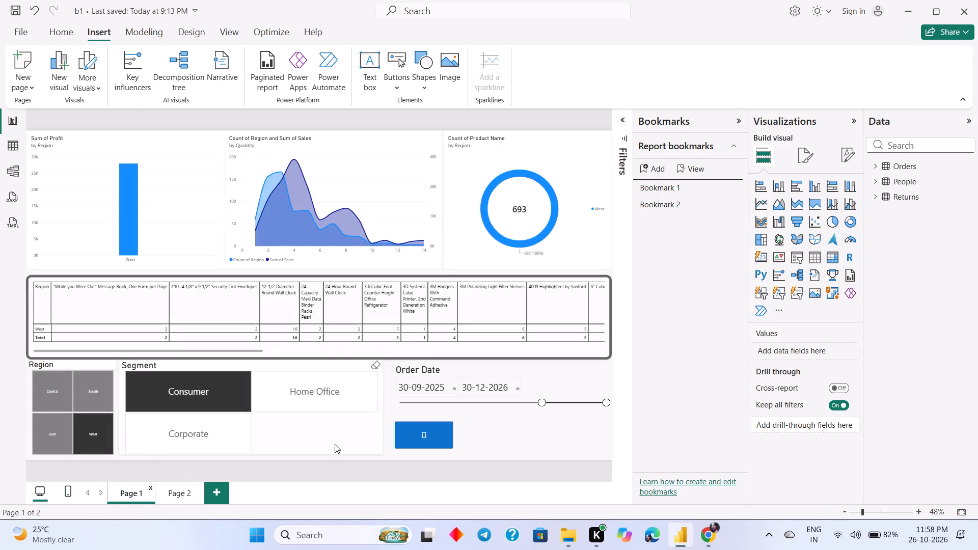
pyautogui.click(429, 432)
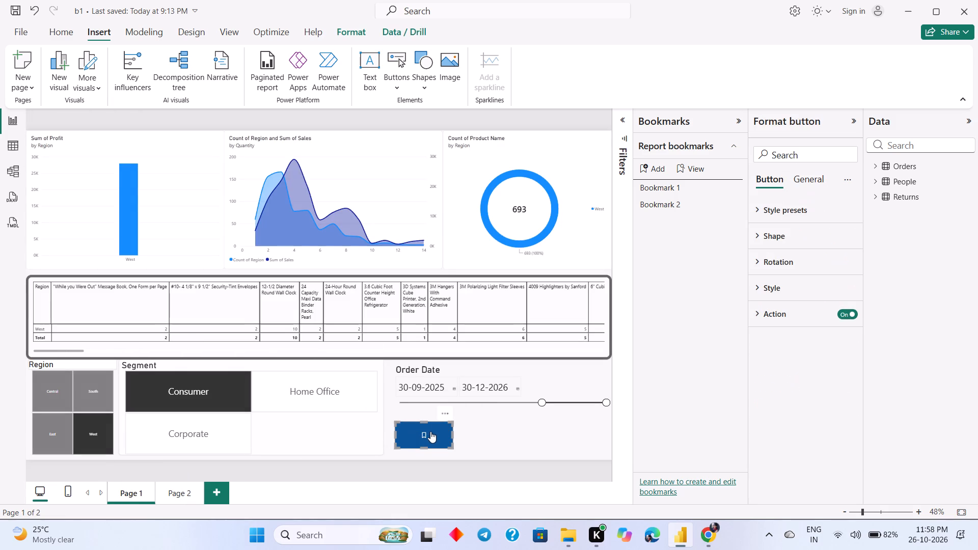
pyautogui.keyDown('ctrl'); pyautogui.click(431, 431); pyautogui.keyUp('ctrl')
pyautogui.keyDown('ctrl'); pyautogui.doubleClick(431, 431); pyautogui.keyUp('ctrl')
pyautogui.hotkey('ctrl', 'space')
pyautogui.hotkey('ctrl', 'space')
pyautogui.hotkey('ctrl', 'Return')
pyautogui.hotkey('ctrl', 'Return')
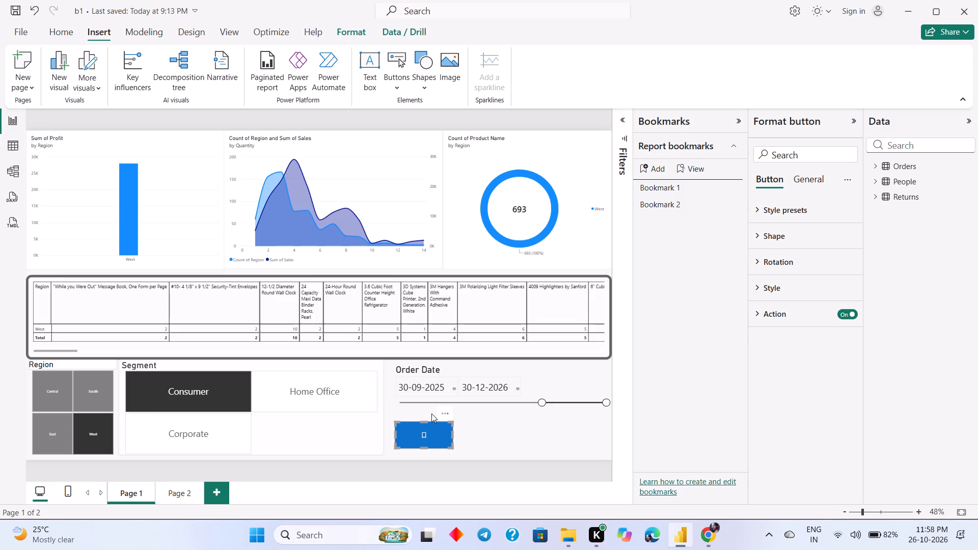
pyautogui.click(434, 442)
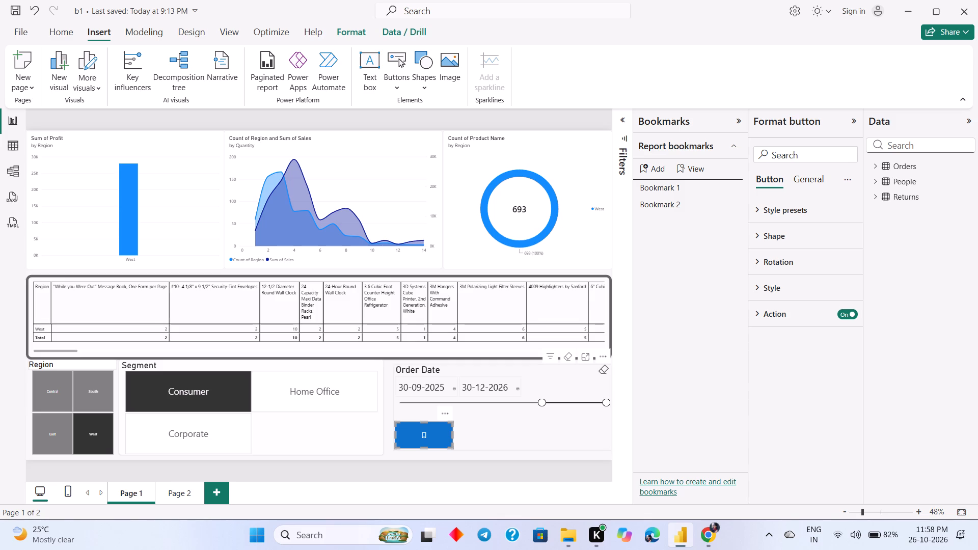
# Save the report.
pyautogui.hotkey('ctrl', 's')
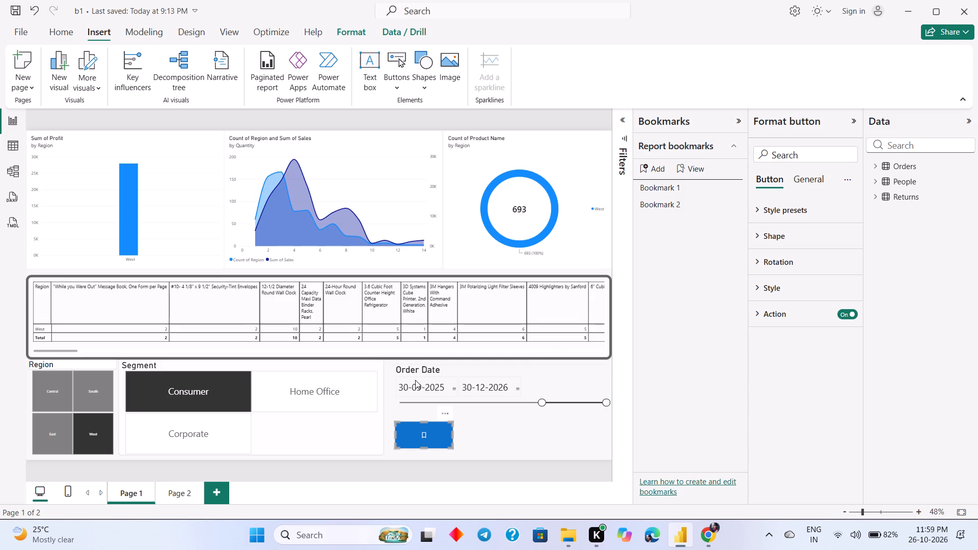
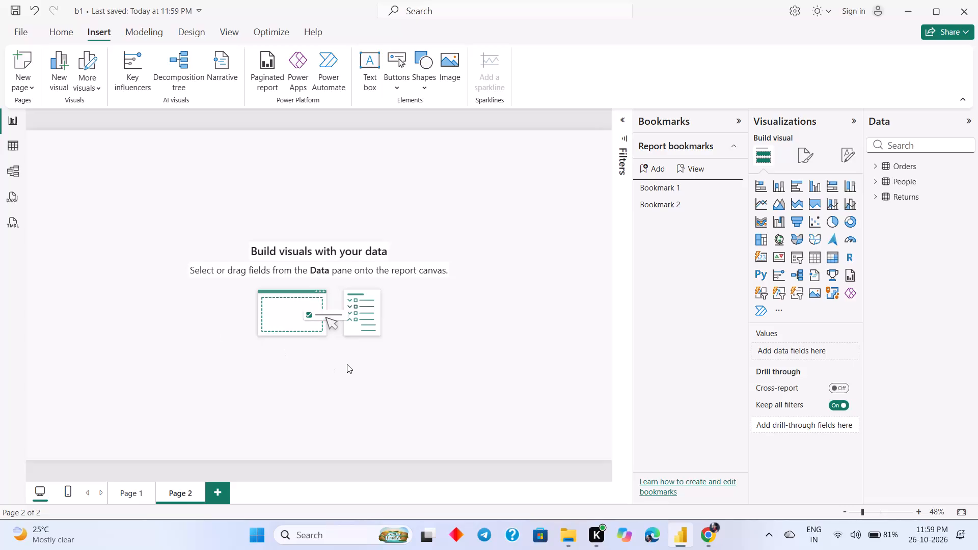
# Delete Bookmark 1 and Bookmark 2 from the report bookmarks.
pyautogui.scroll(-1, 577, 396)
pyautogui.click(702, 198)
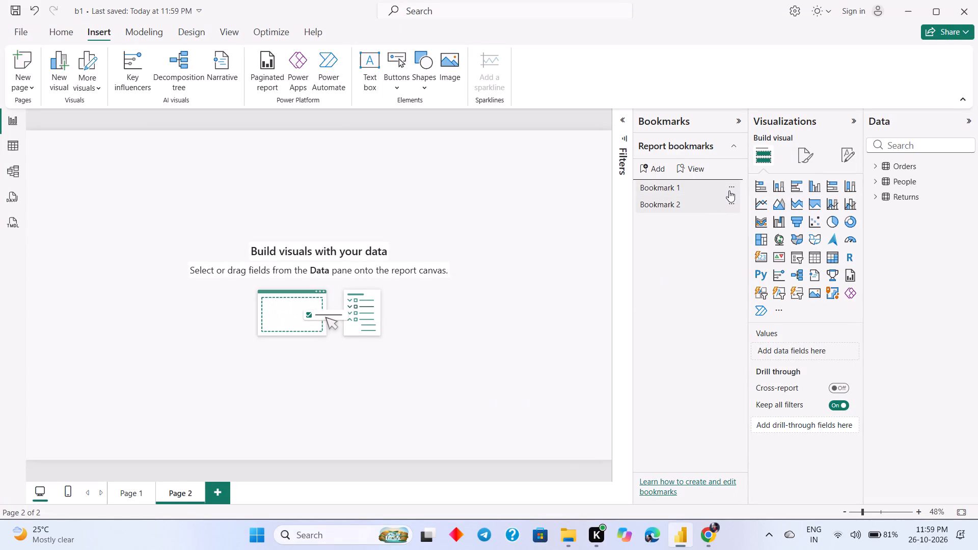
pyautogui.click(729, 190)
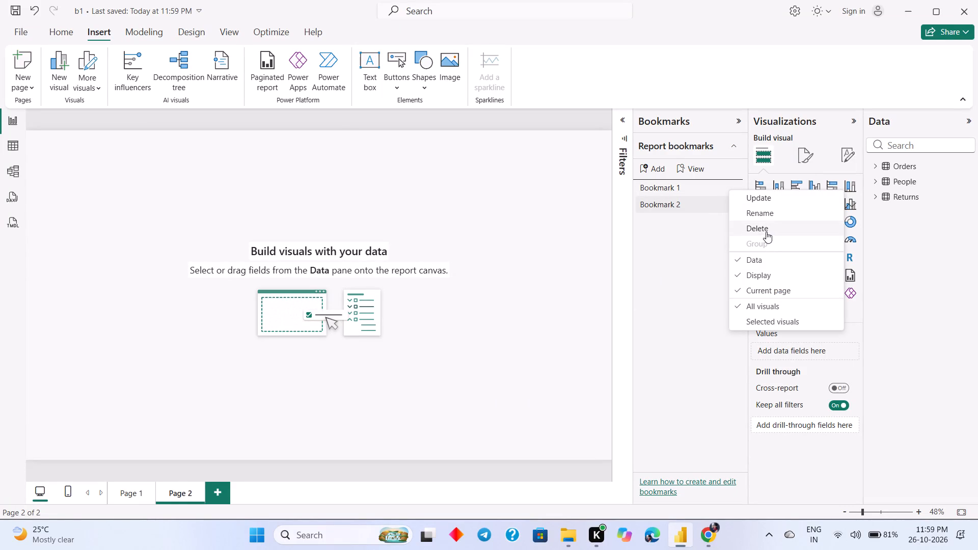
pyautogui.click(766, 229)
pyautogui.click(733, 185)
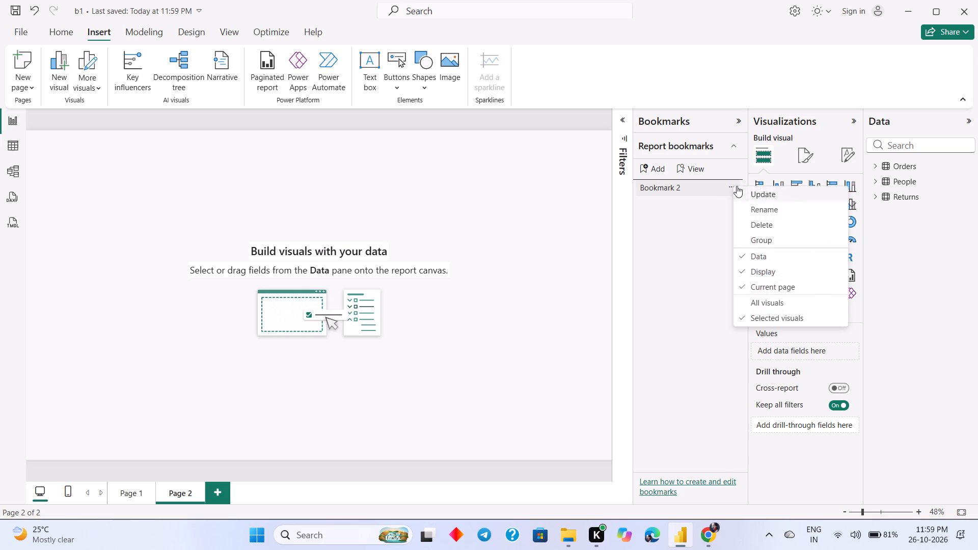
pyautogui.click(749, 224)
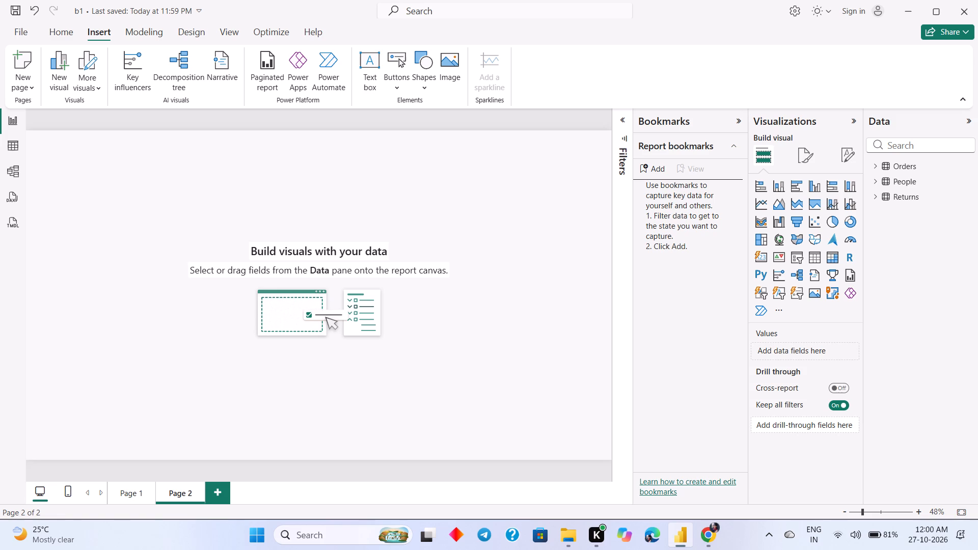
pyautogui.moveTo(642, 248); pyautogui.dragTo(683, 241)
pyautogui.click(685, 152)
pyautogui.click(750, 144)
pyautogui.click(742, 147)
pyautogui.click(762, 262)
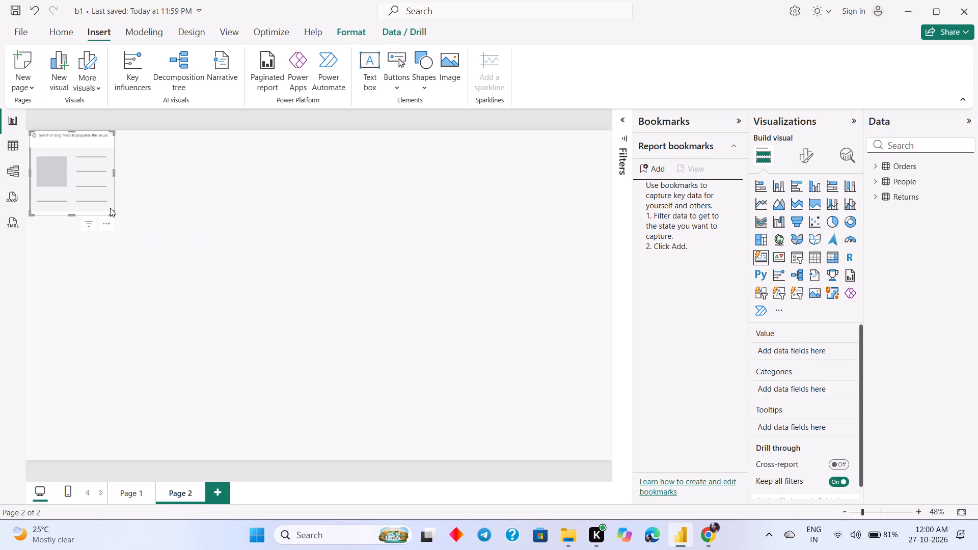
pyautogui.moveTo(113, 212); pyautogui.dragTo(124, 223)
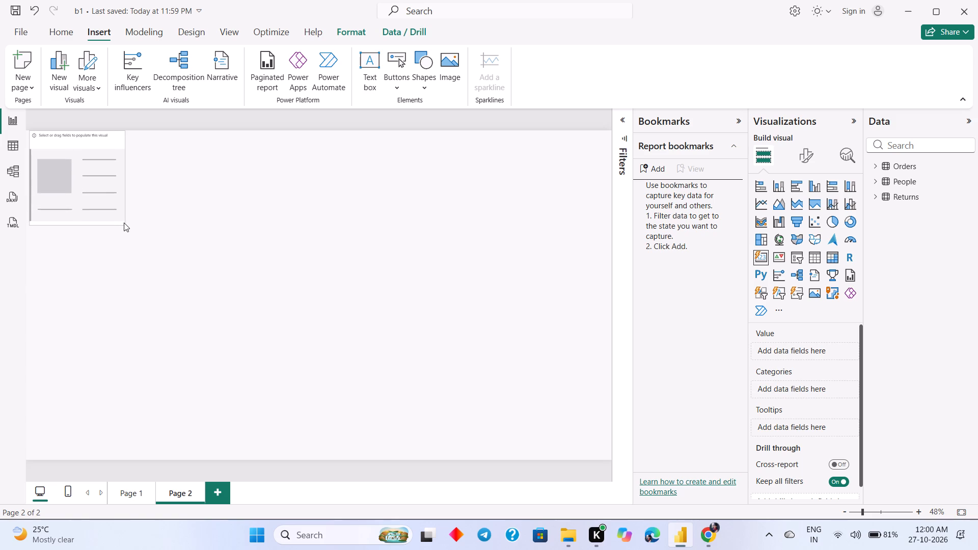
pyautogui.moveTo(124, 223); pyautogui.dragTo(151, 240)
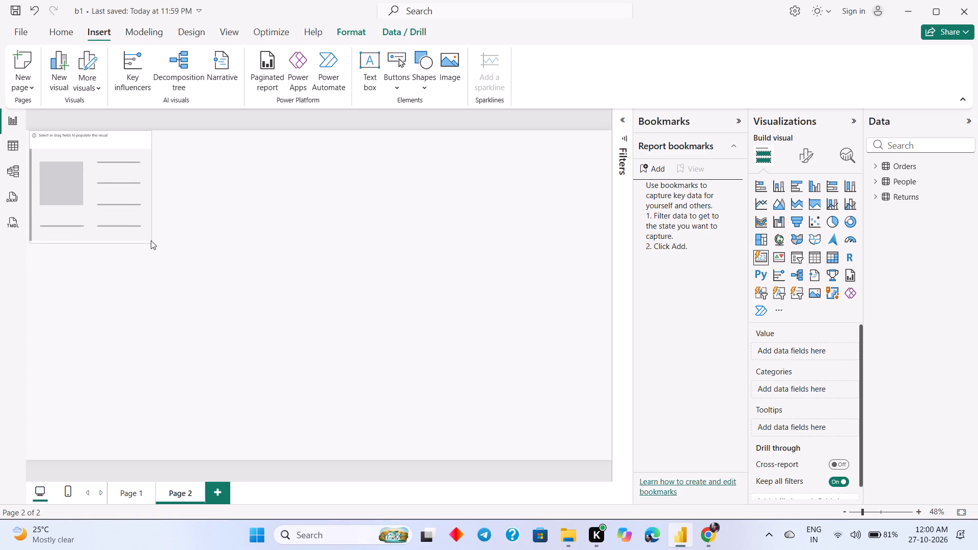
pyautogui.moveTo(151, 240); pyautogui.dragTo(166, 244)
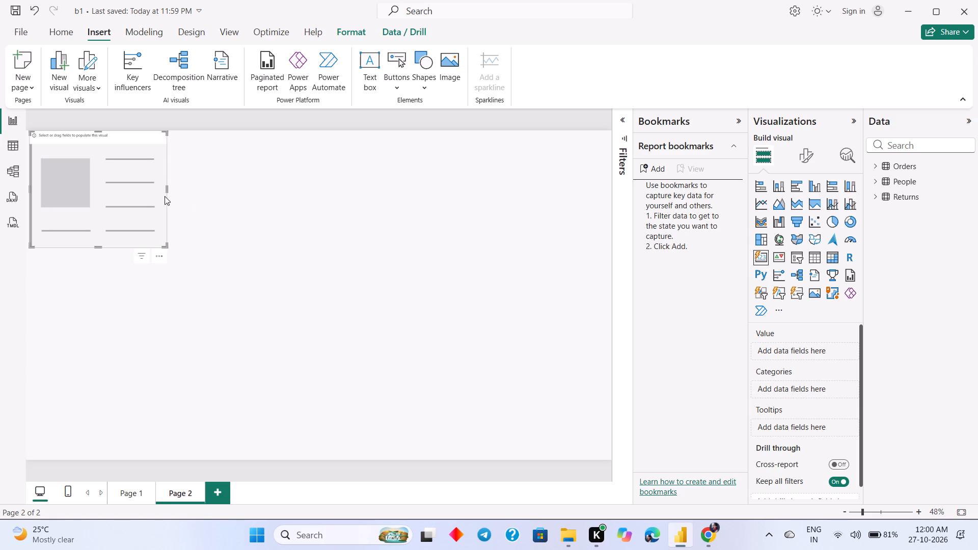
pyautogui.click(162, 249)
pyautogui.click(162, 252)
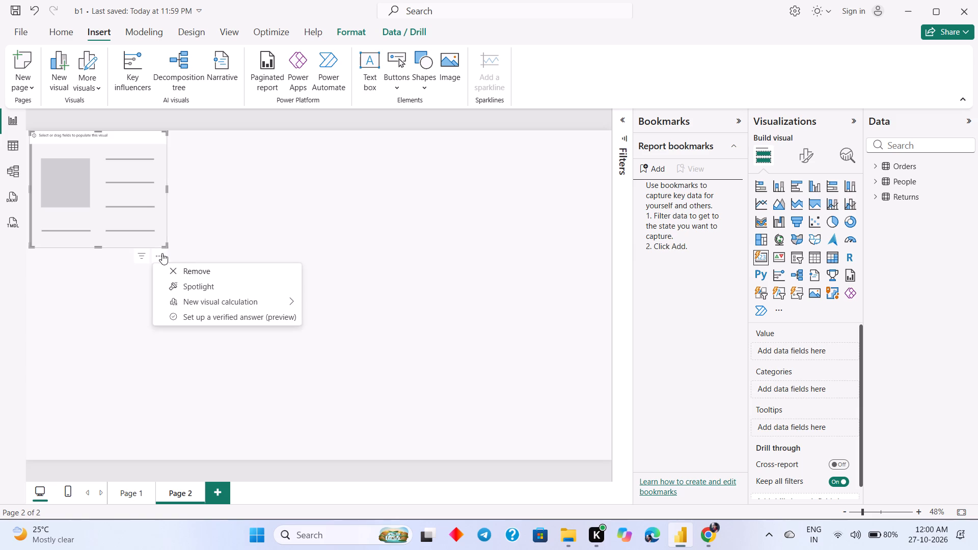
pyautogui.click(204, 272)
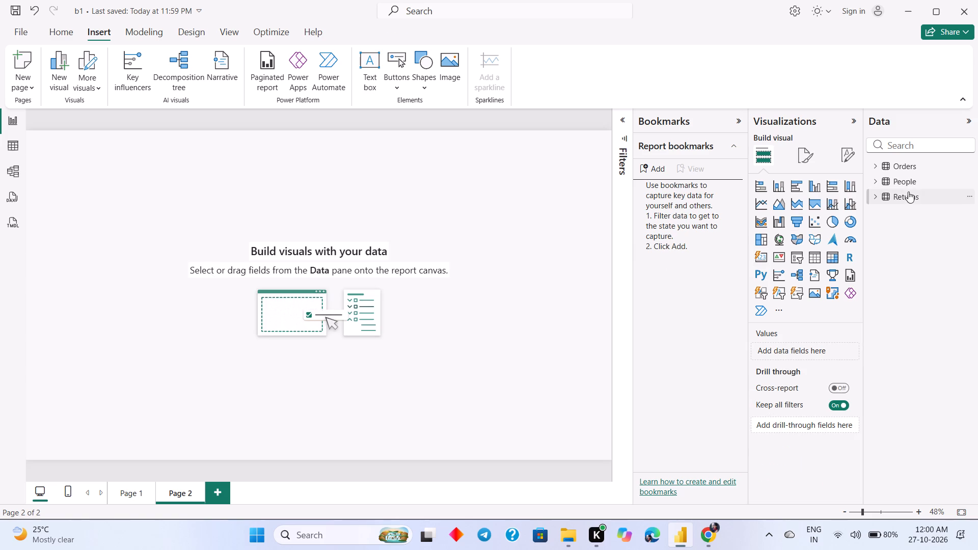
# Start a new measure in the Orders table and name it Total Sales.
pyautogui.click(874, 175)
pyautogui.click(875, 161)
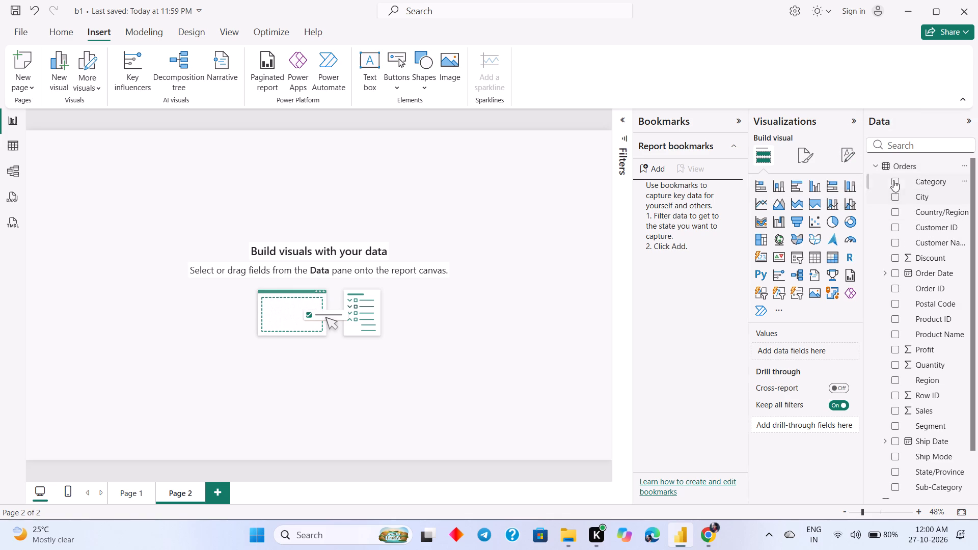
pyautogui.click(968, 164)
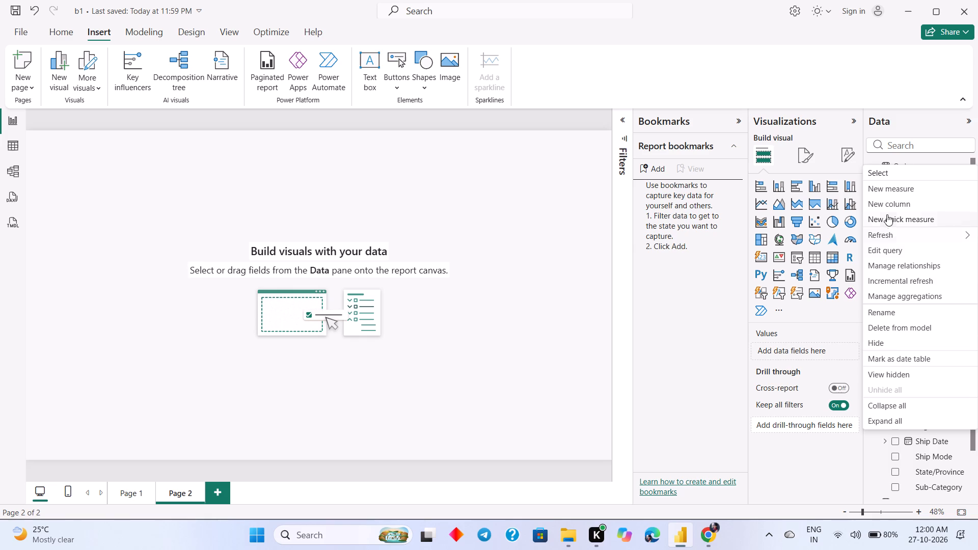
pyautogui.click(886, 190)
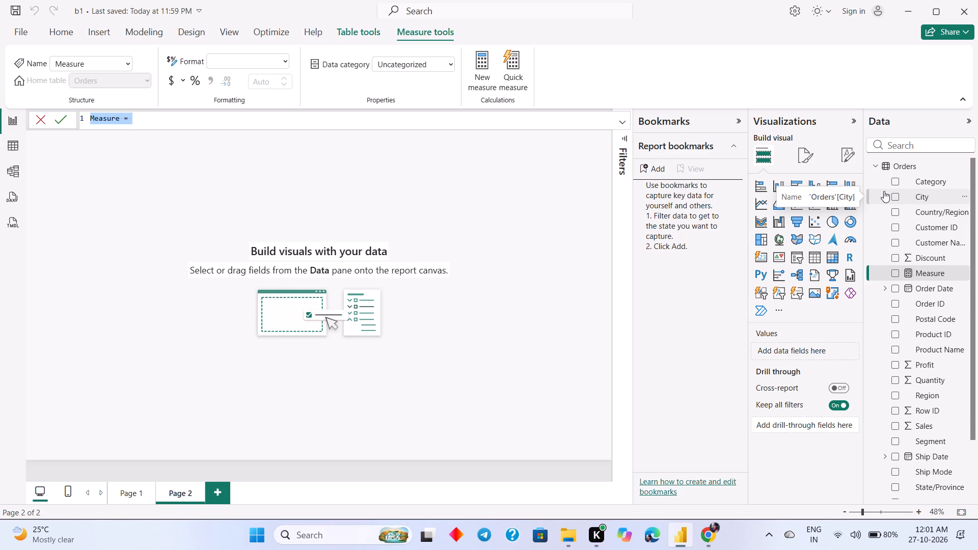
pyautogui.press('BackSpace')
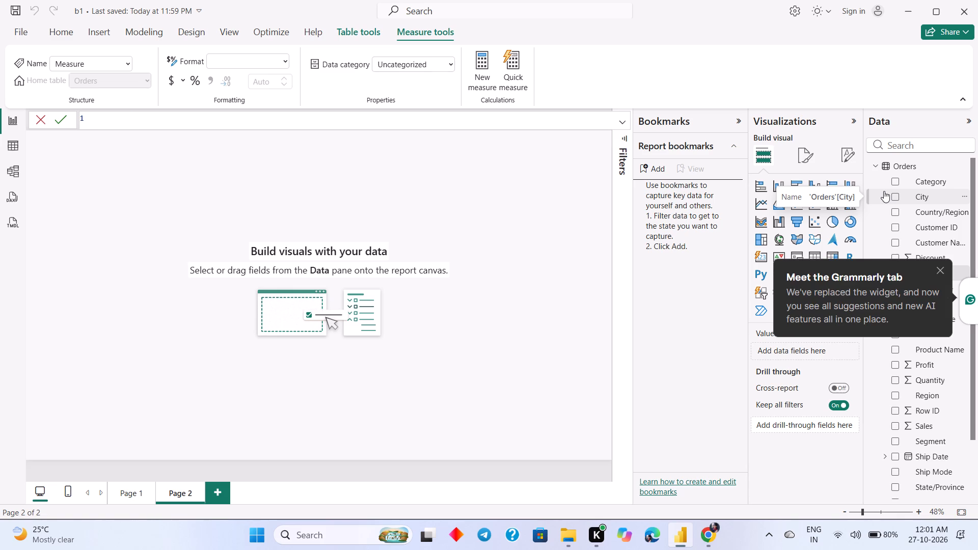
pyautogui.hotkey('shift', 't')
pyautogui.write('otal')
pyautogui.press('space')
pyautogui.press('=')
pyautogui.press('BackSpace')
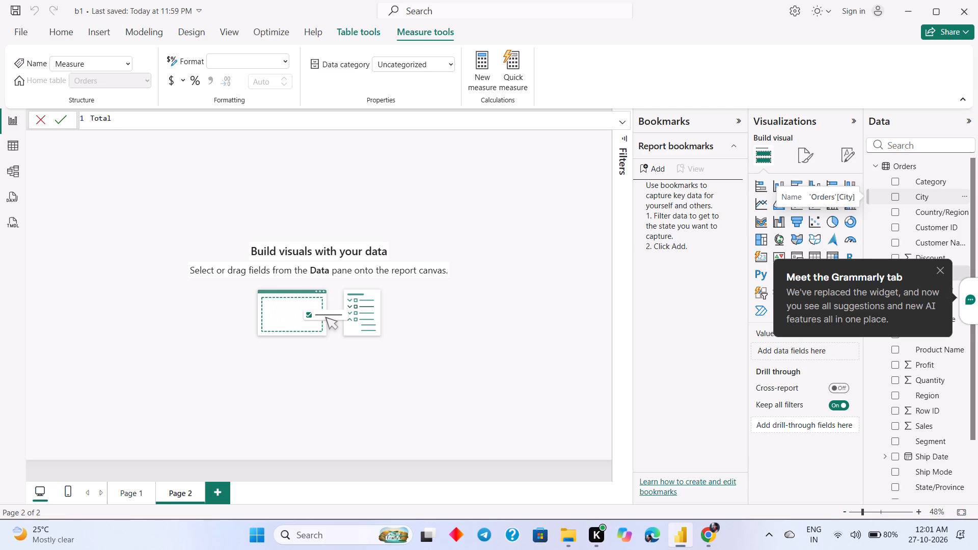
pyautogui.write('Sa')
pyautogui.write('les')
pyautogui.press('space')
pyautogui.write('=')
pyautogui.press('space')
# Define the Total Sales measure as SUM(Order[Sales]) and commit the formula.
pyautogui.write('SUM')
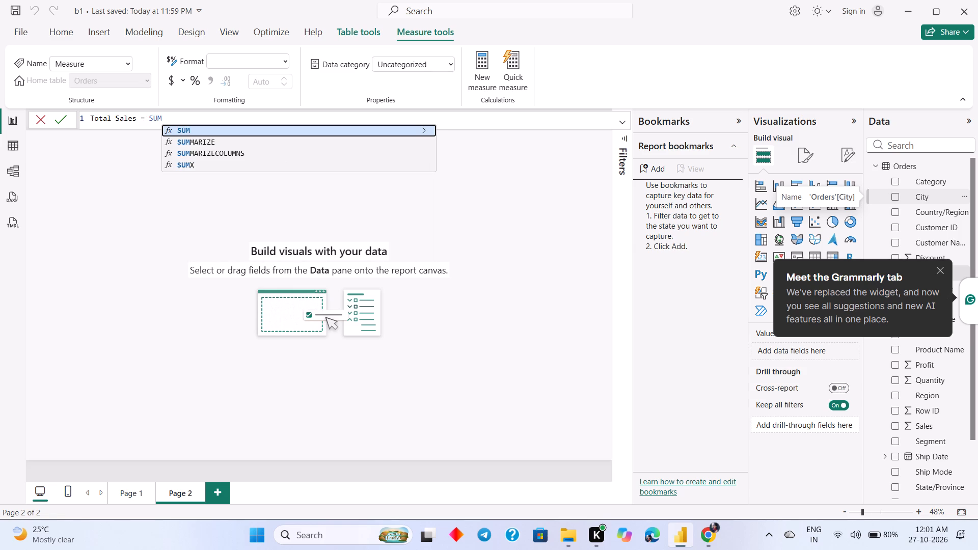
pyautogui.hotkey('shift', '(')
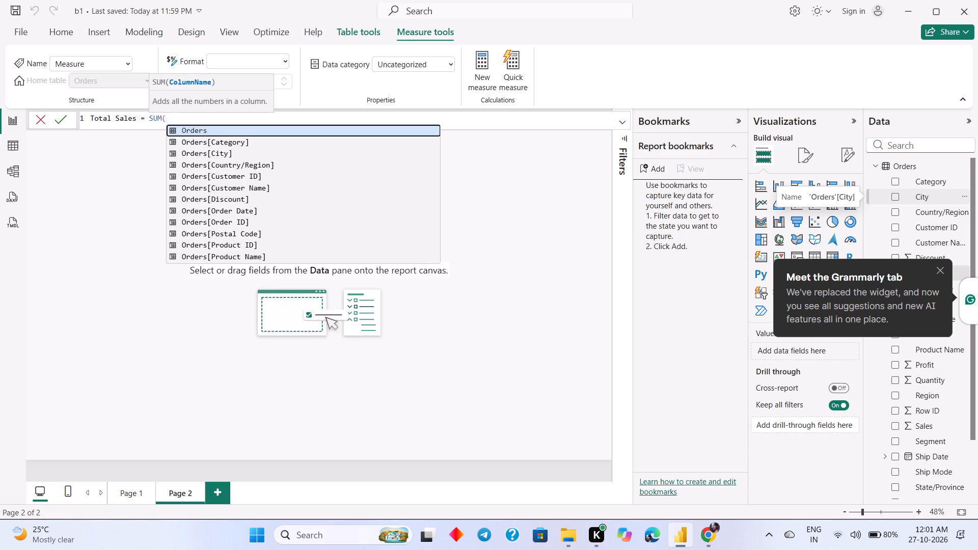
pyautogui.write('Order')
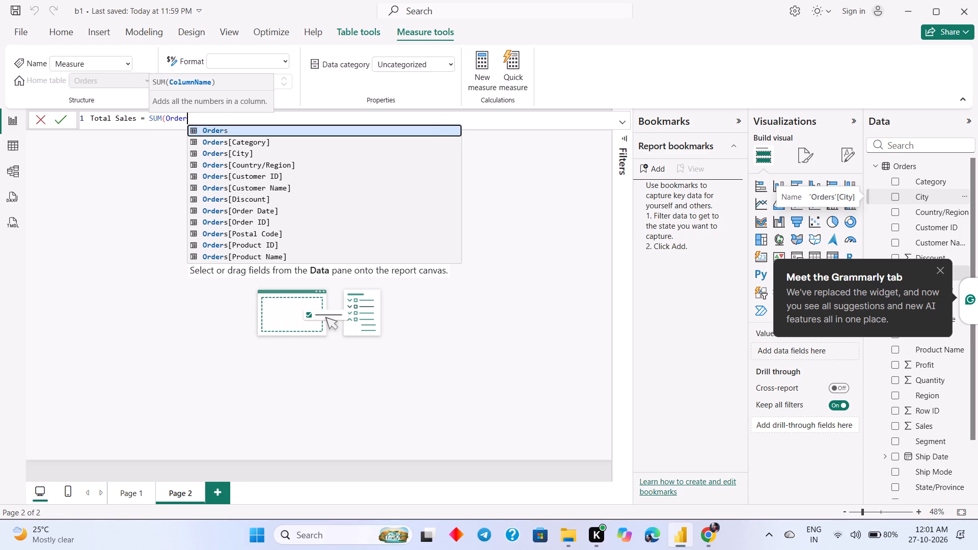
pyautogui.press('[')
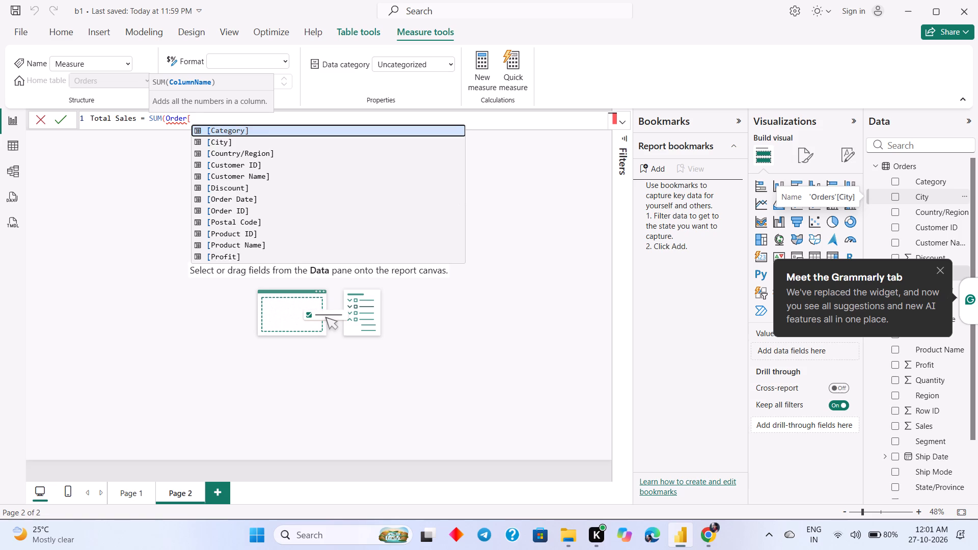
pyautogui.write('Sales')
pyautogui.press(']')
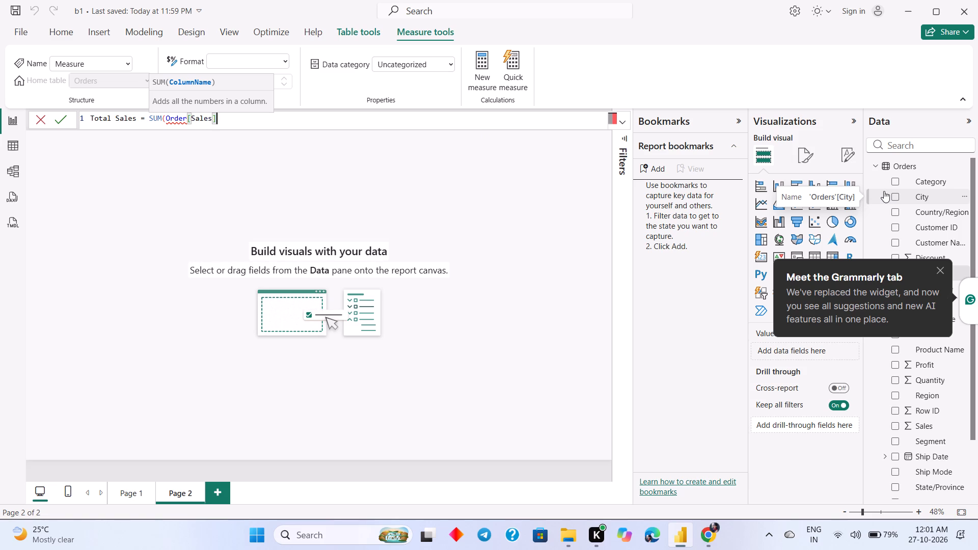
pyautogui.hotkey('shift', ')')
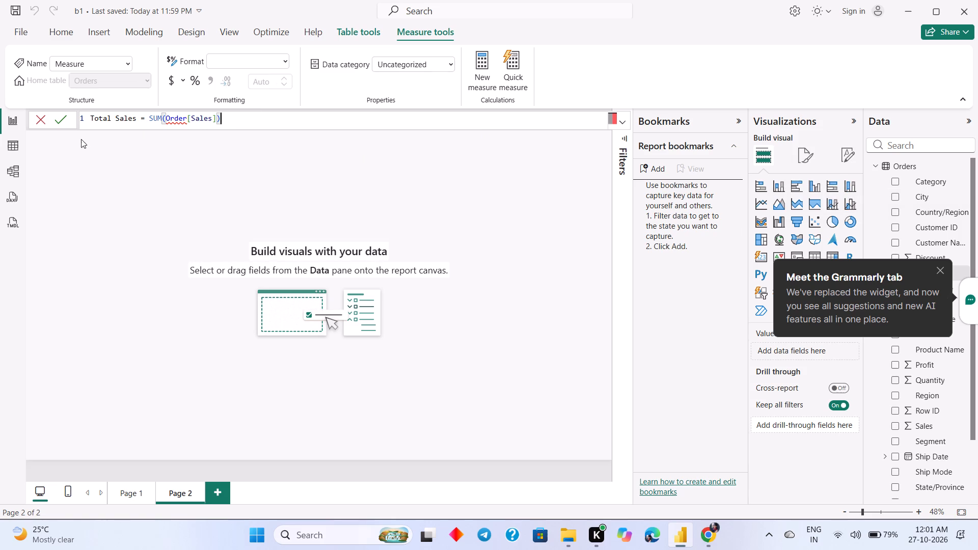
pyautogui.click(66, 123)
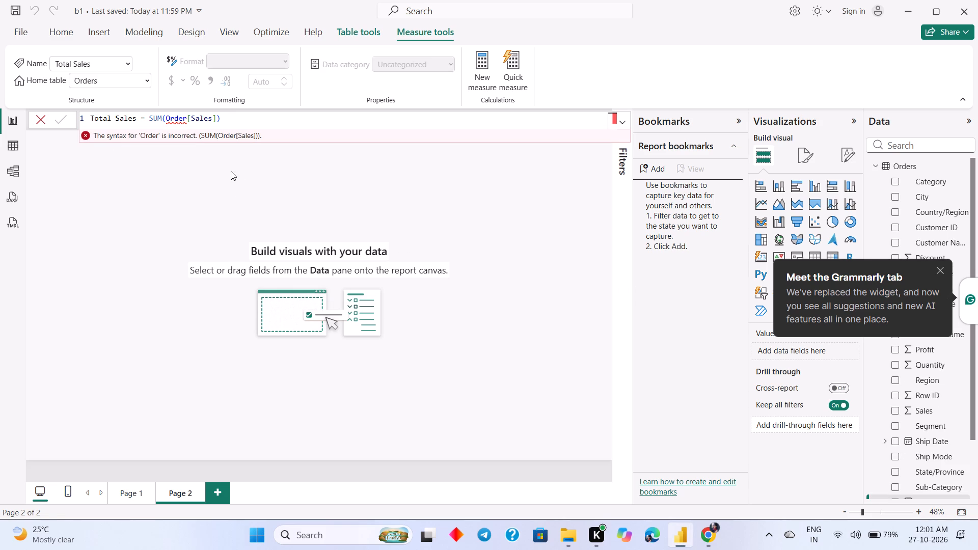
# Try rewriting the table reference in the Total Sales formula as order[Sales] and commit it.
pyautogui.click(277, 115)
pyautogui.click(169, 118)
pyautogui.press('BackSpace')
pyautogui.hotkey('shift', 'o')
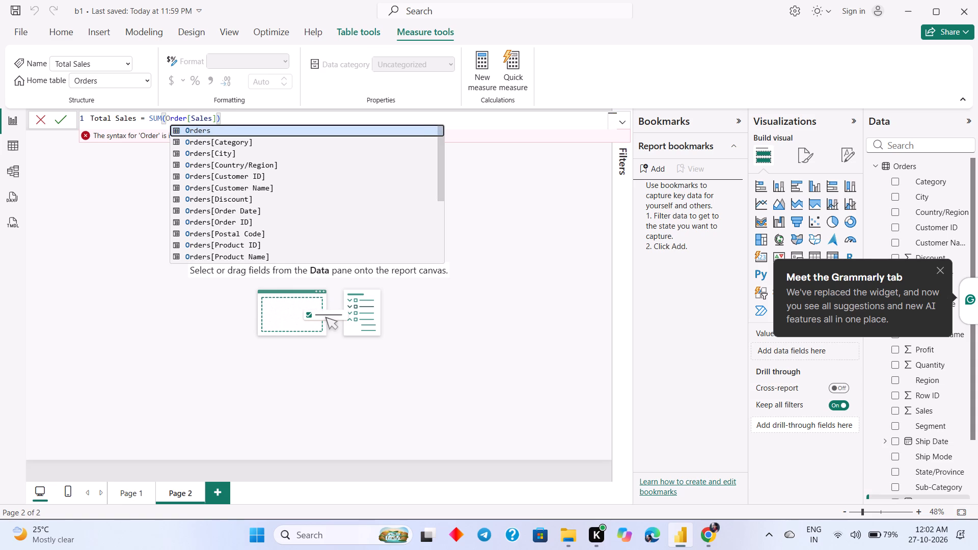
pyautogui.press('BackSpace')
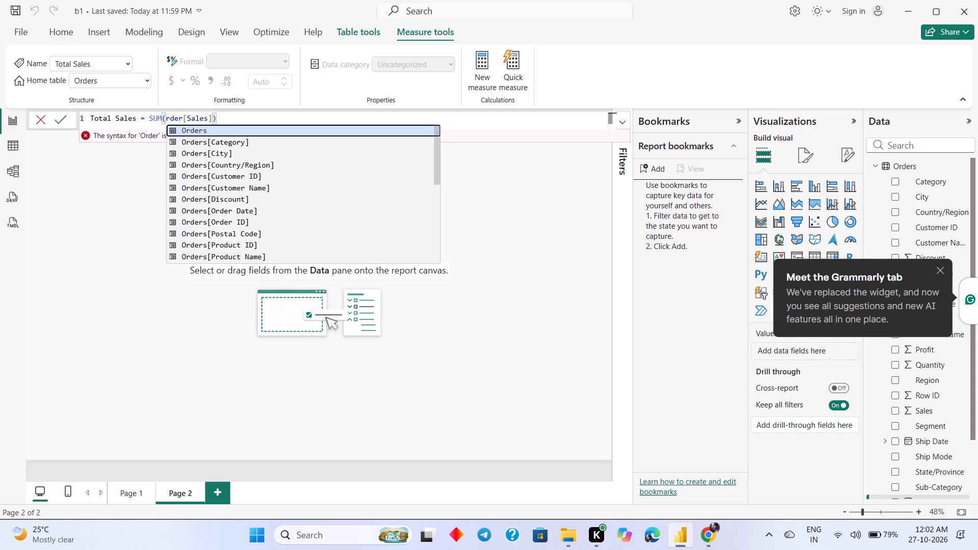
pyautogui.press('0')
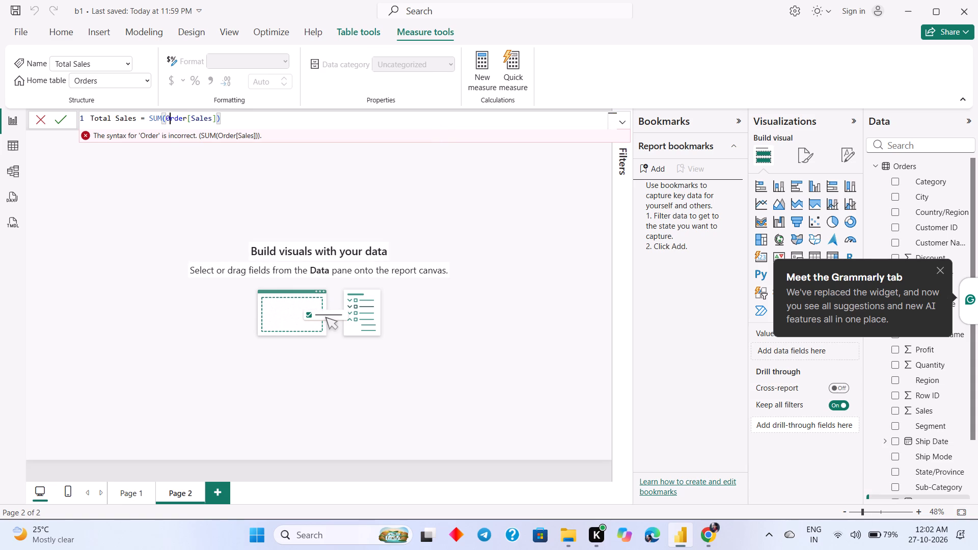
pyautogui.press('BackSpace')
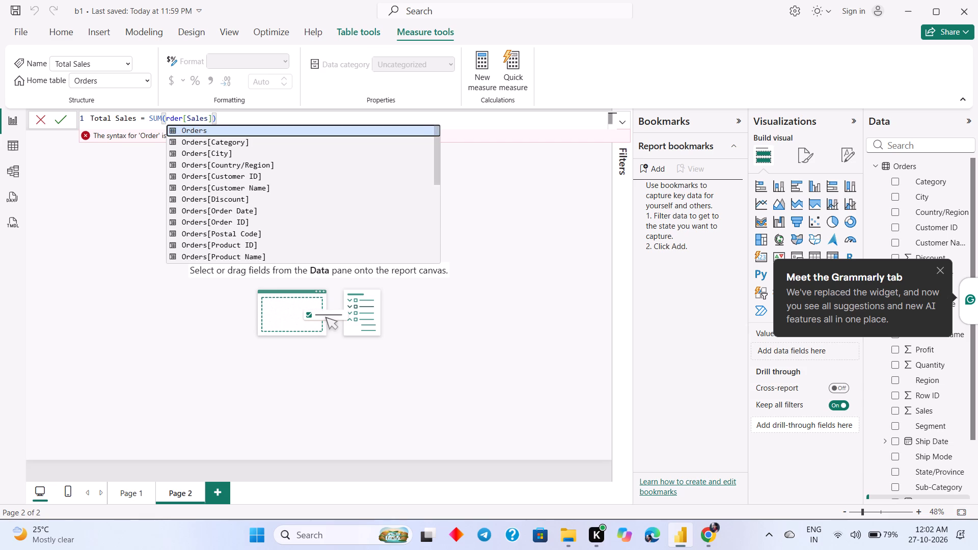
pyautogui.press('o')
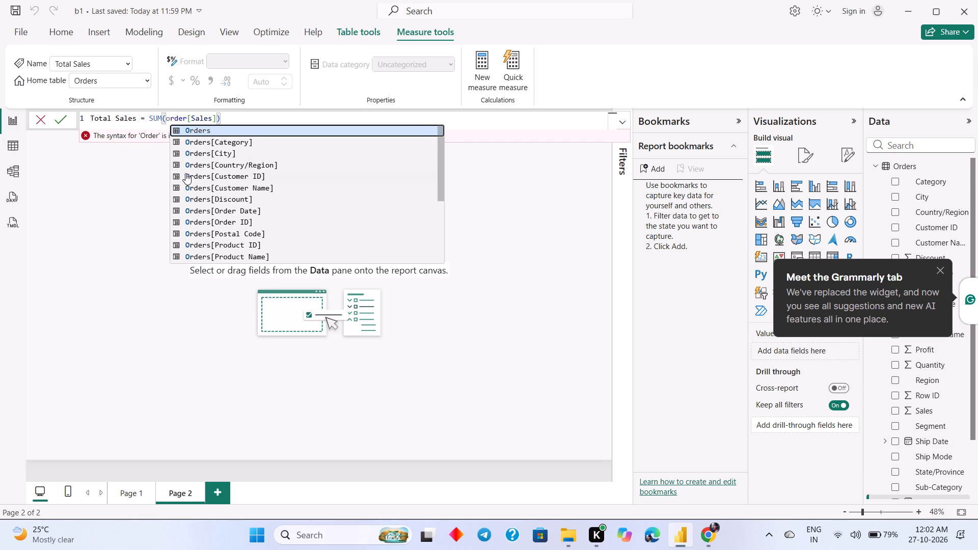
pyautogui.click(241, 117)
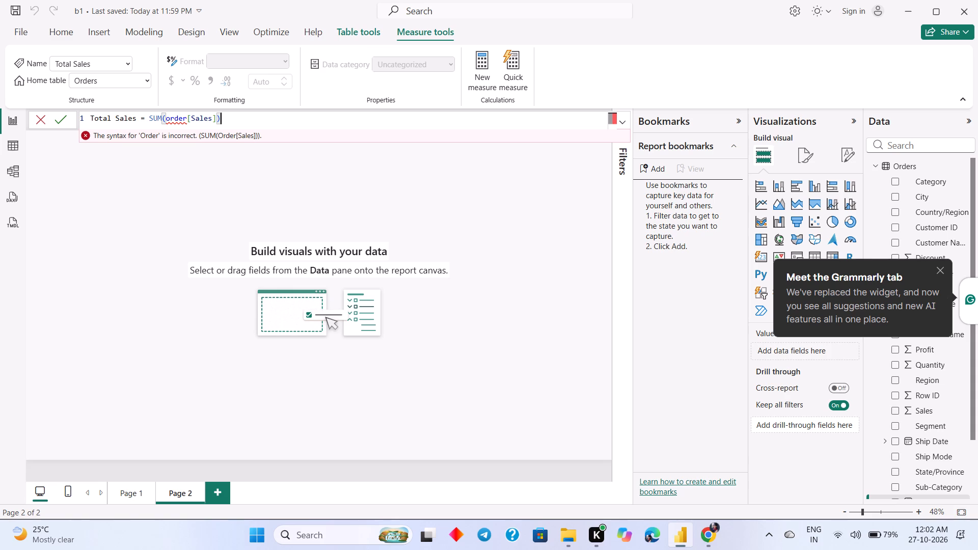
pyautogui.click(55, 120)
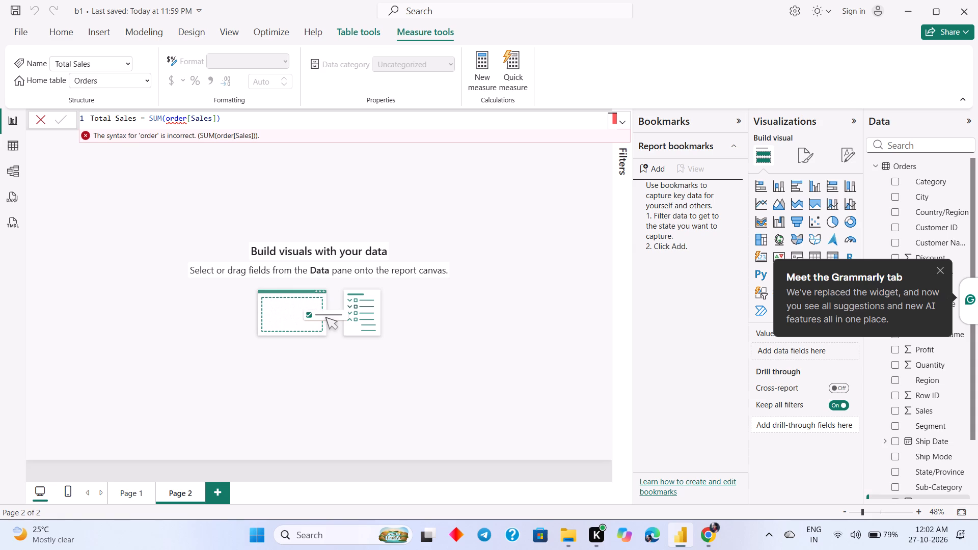
# Correct the table reference so the measure reads Total Sales = SUM(Orders[Sales]), and commit the formula.
pyautogui.click(186, 118)
pyautogui.press('BackSpace')
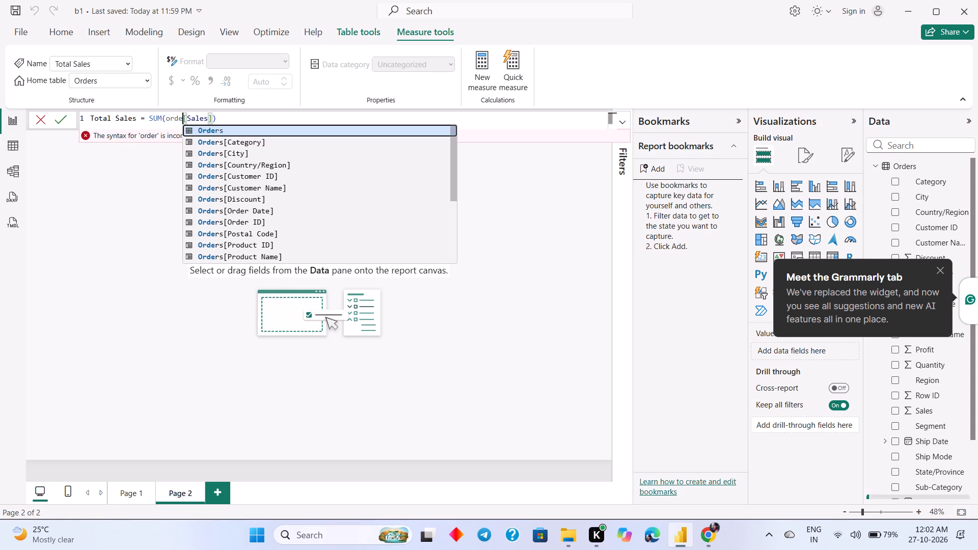
pyautogui.press('s')
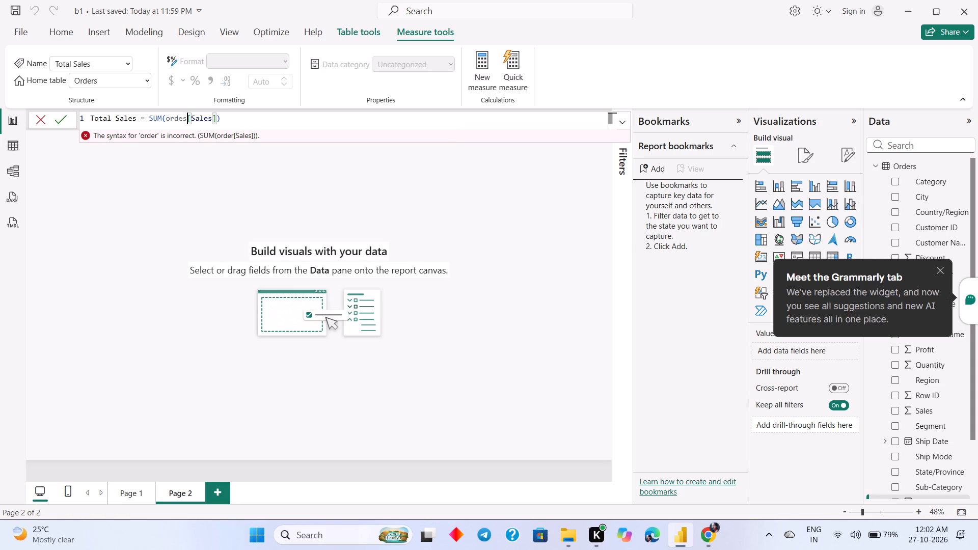
pyautogui.click(170, 118)
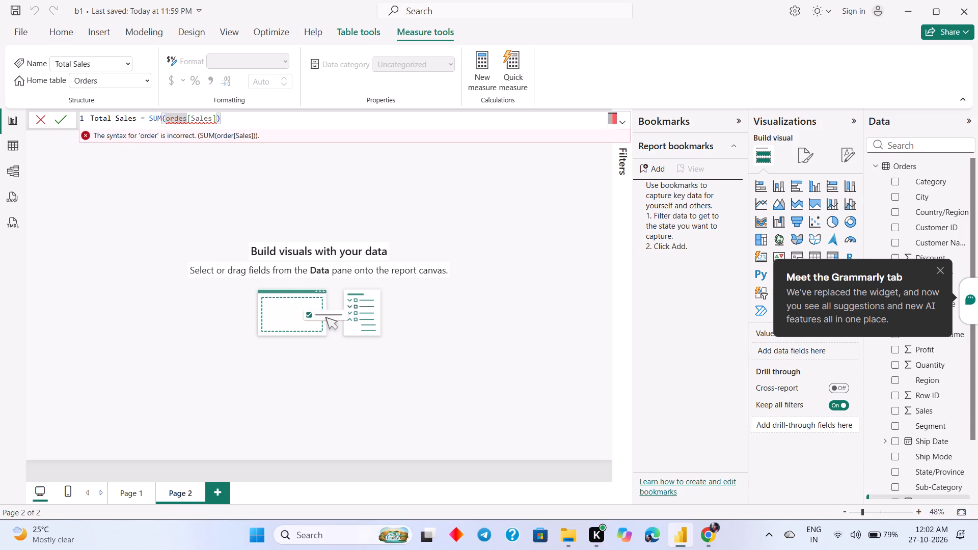
pyautogui.click(170, 118)
pyautogui.press('BackSpace')
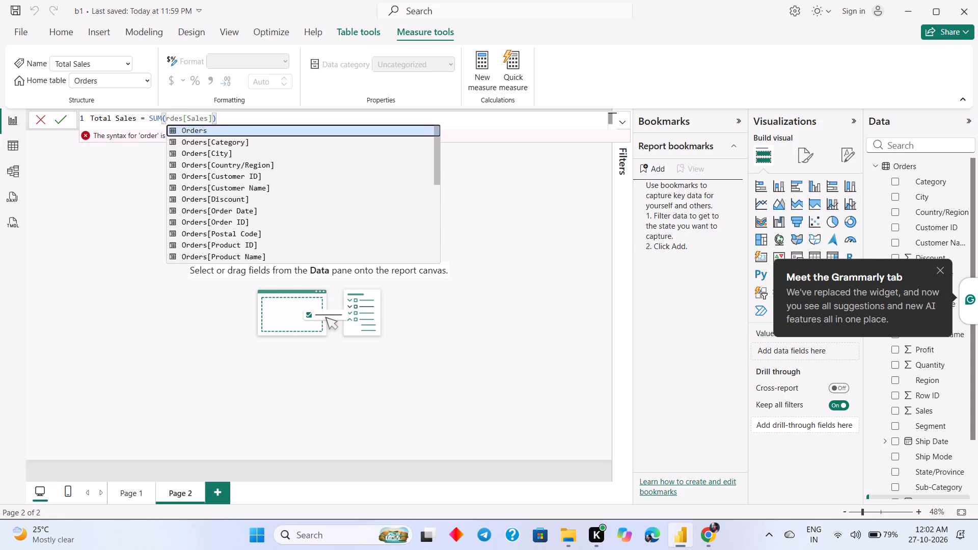
pyautogui.hotkey('shift', 'o')
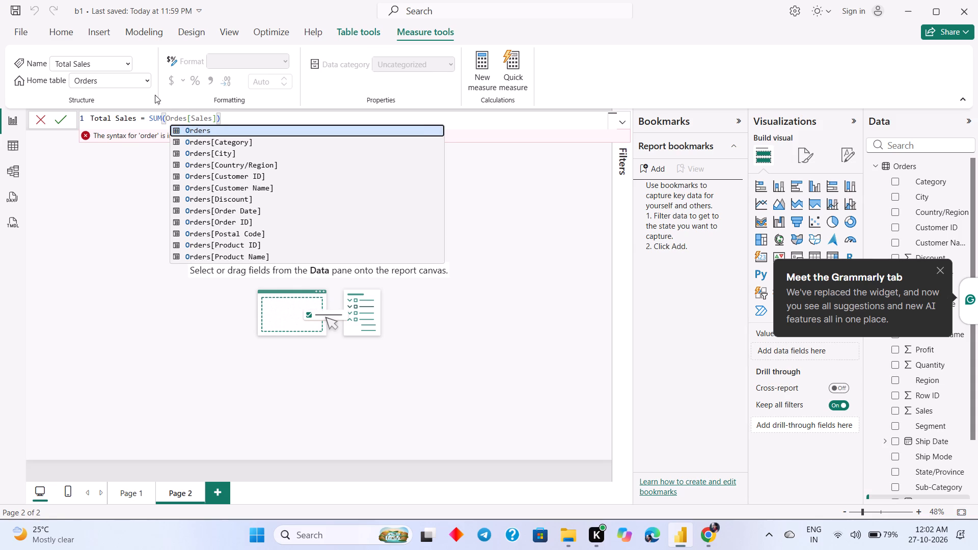
pyautogui.click(156, 179)
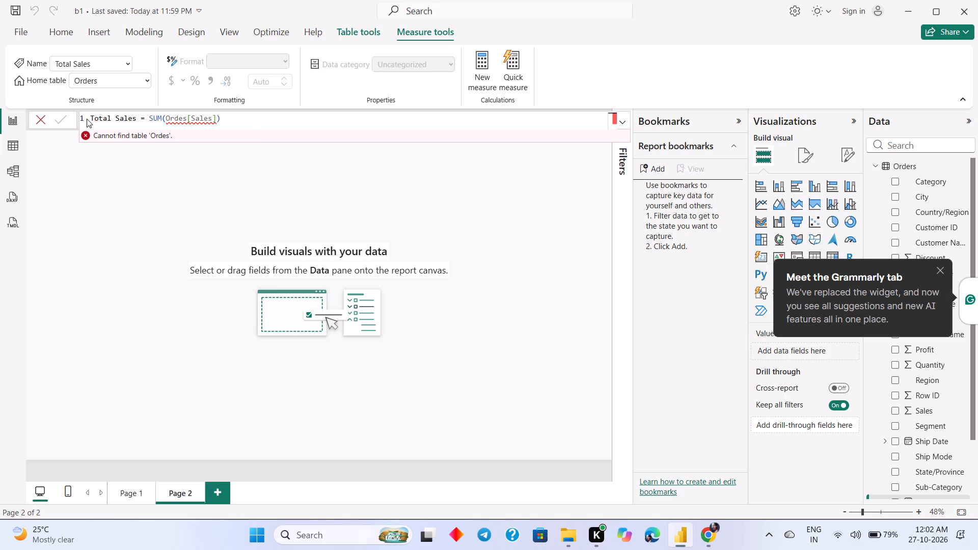
pyautogui.click(182, 119)
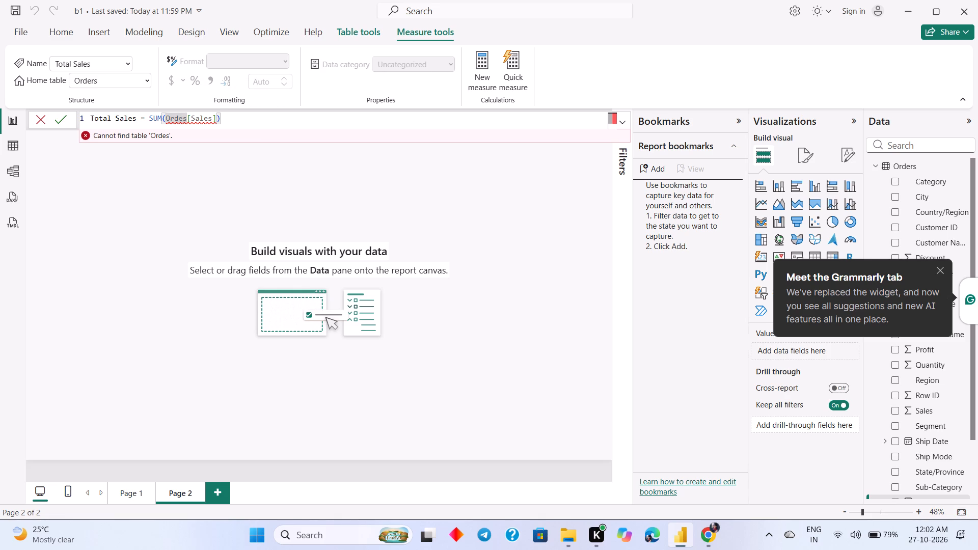
pyautogui.press('r')
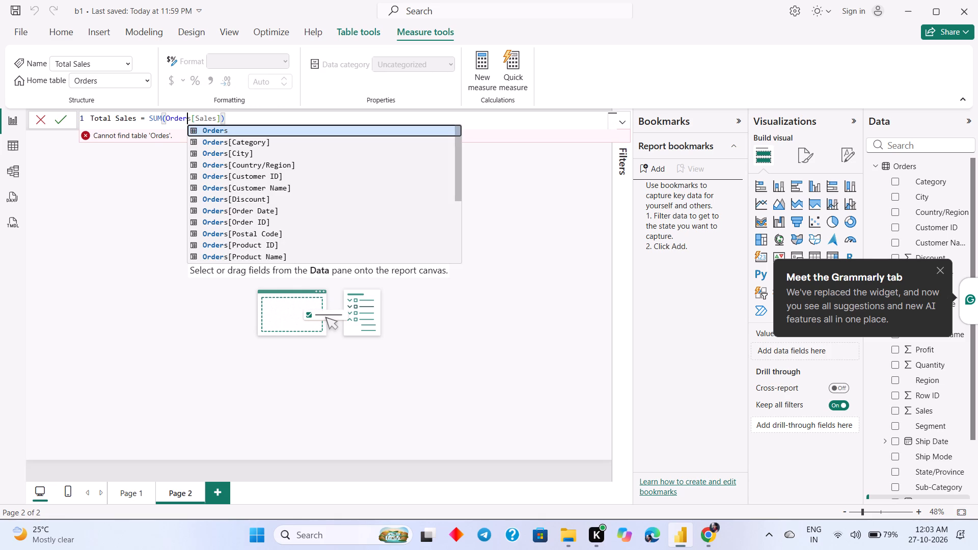
pyautogui.click(61, 118)
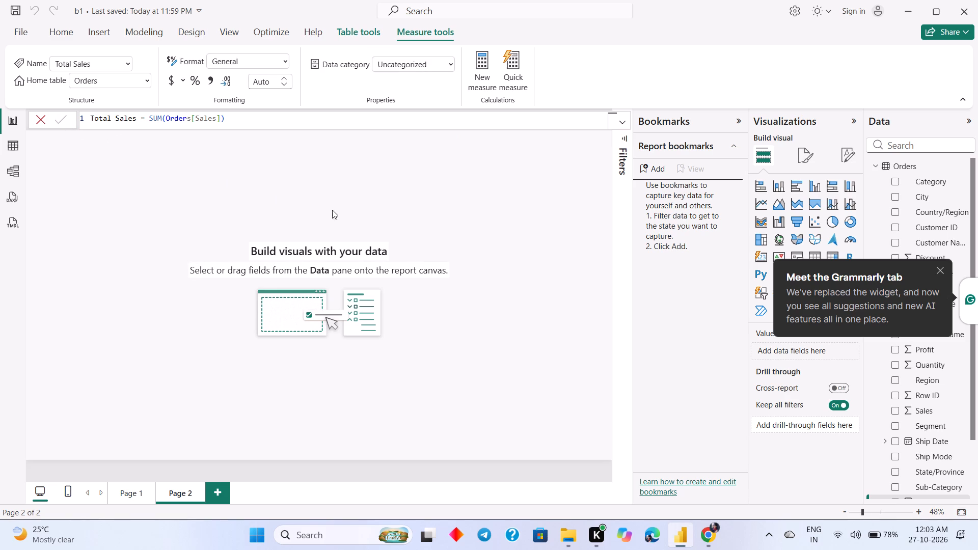
# Dismiss the Grammarly tip and leave the Total Sales formula for the empty report canvas.
pyautogui.click(942, 264)
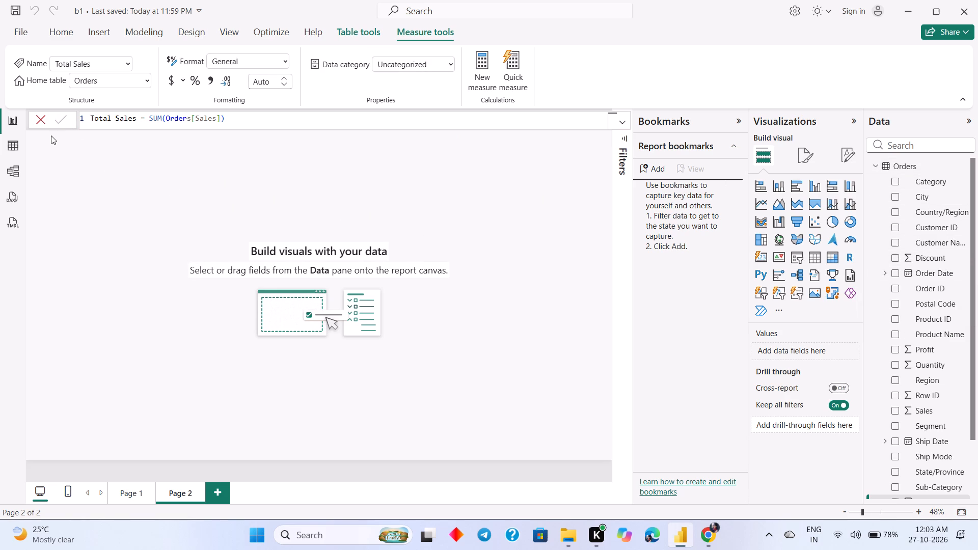
pyautogui.click(58, 122)
pyautogui.click(364, 255)
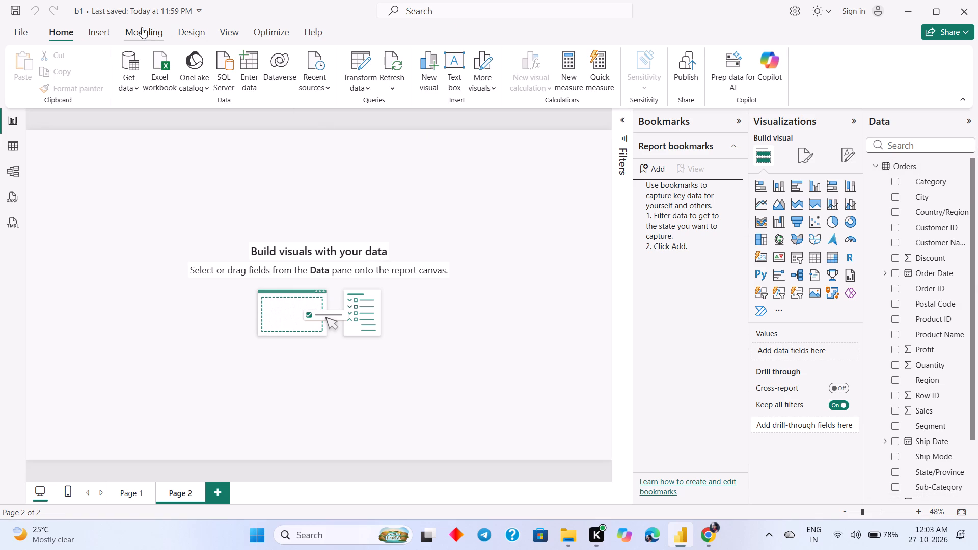
# Start a new measure in the Orders table and name it Total Quantity.
pyautogui.click(579, 70)
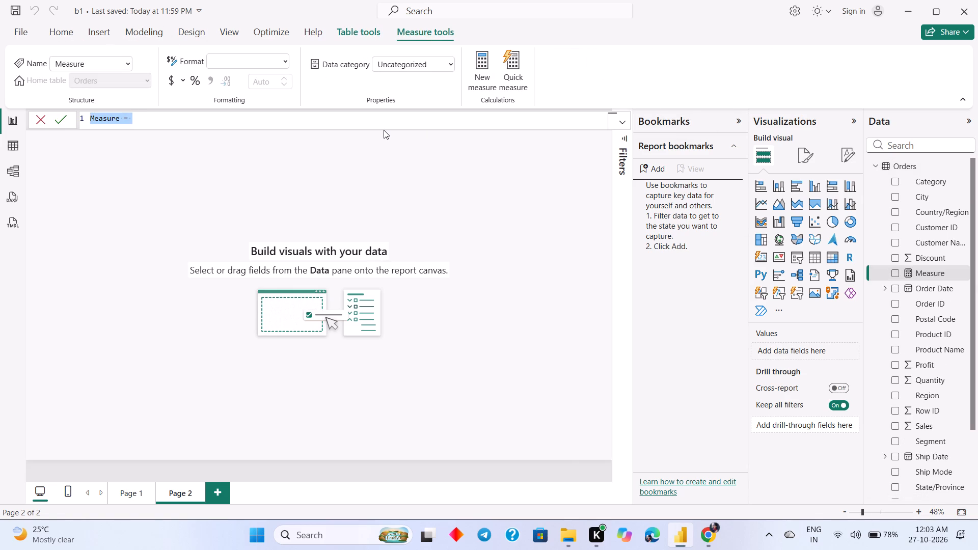
pyautogui.press('BackSpace')
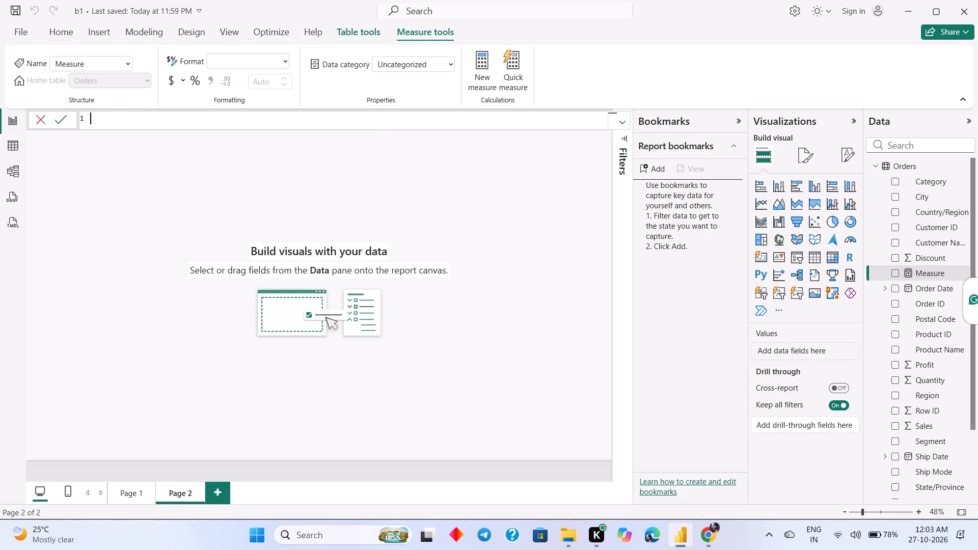
pyautogui.write('Total')
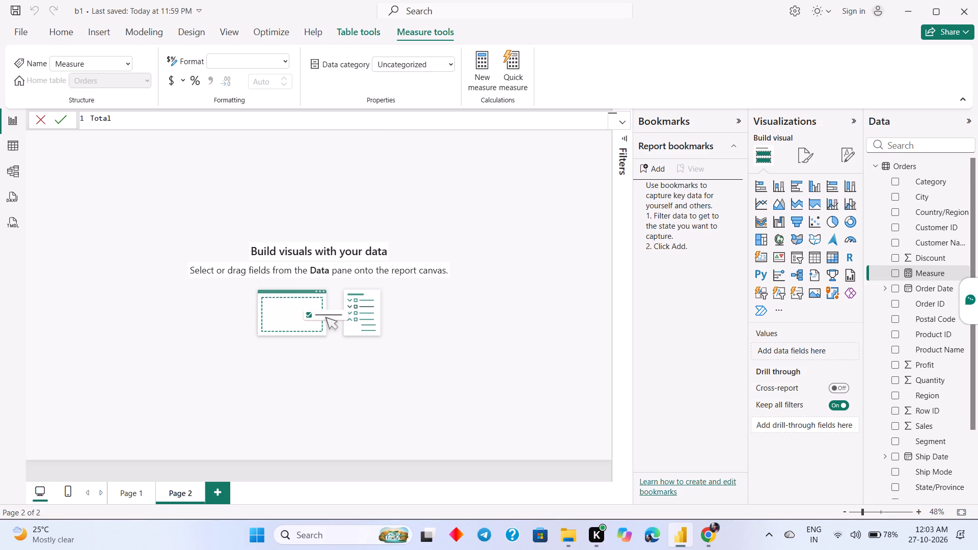
pyautogui.press('space')
pyautogui.hotkey('shift', 'q')
pyautogui.write('uanti')
pyautogui.write('ty')
pyautogui.press('space')
pyautogui.press('=')
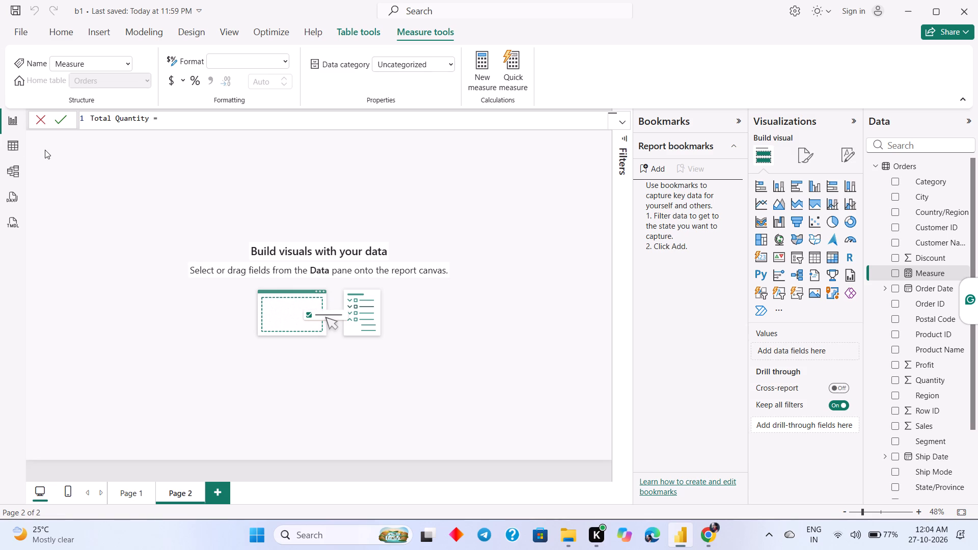
pyautogui.press('space')
# Complete the Total Quantity measure with the formula SUM(Orders[Quantity]) and commit it.
pyautogui.write('SUM')
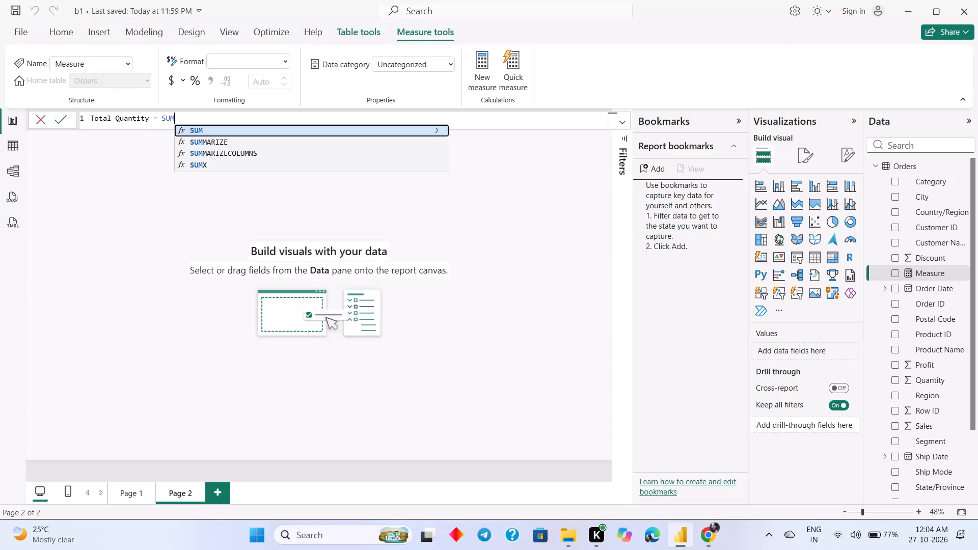
pyautogui.hotkey('shift', '(')
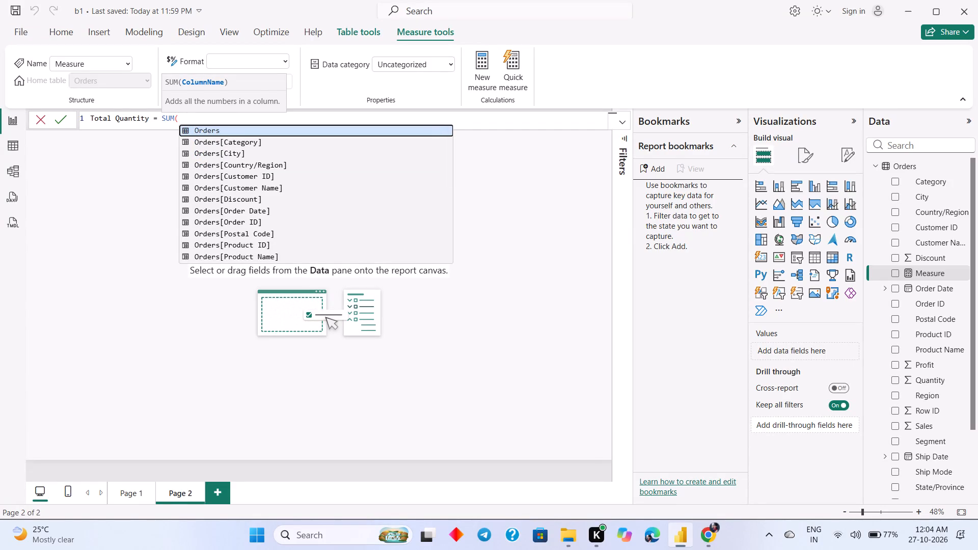
pyautogui.hotkey('shift', 'o')
pyautogui.write('rder')
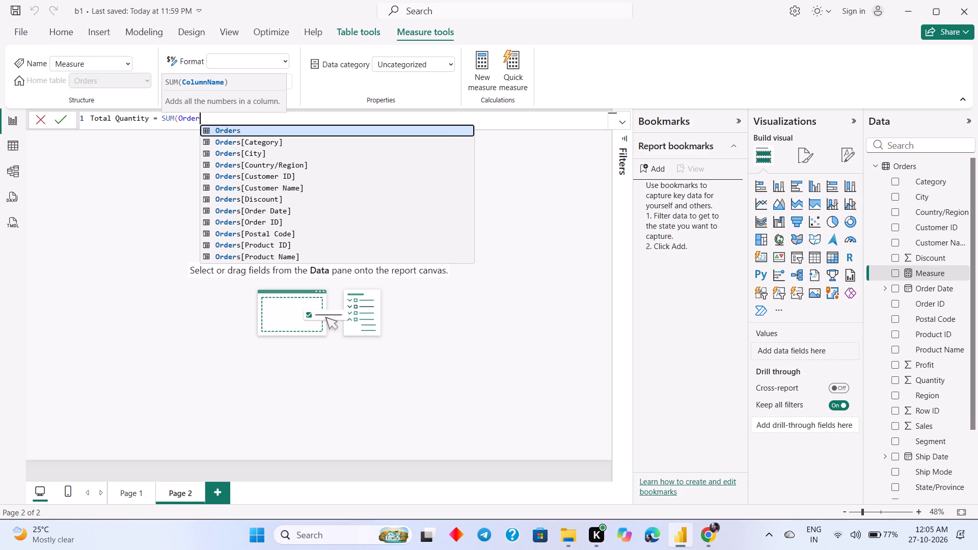
pyautogui.press('s')
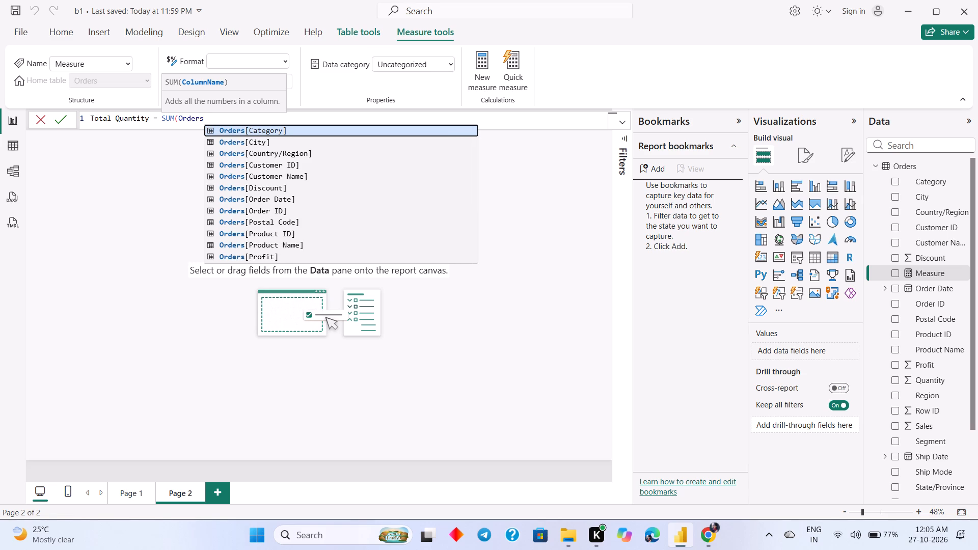
pyautogui.press('[')
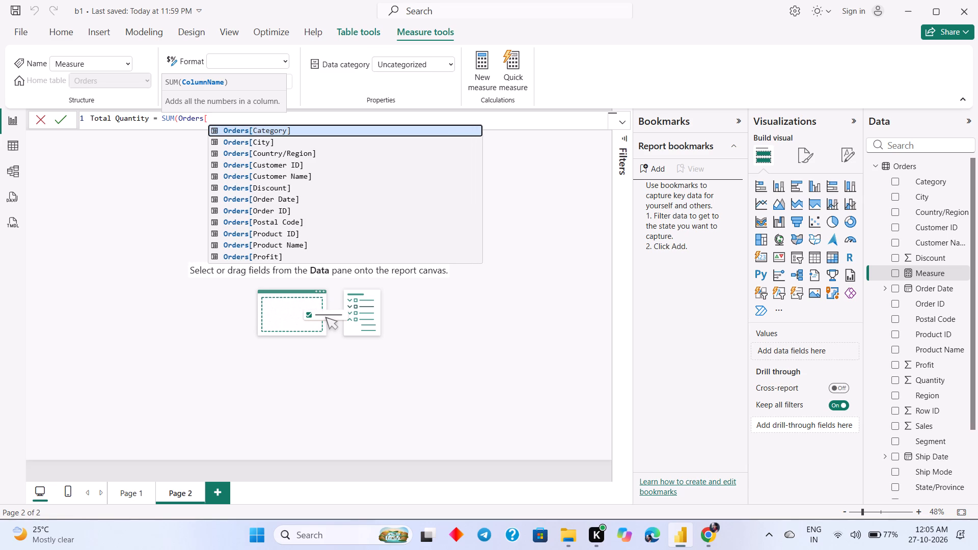
pyautogui.hotkey('shift', 'q')
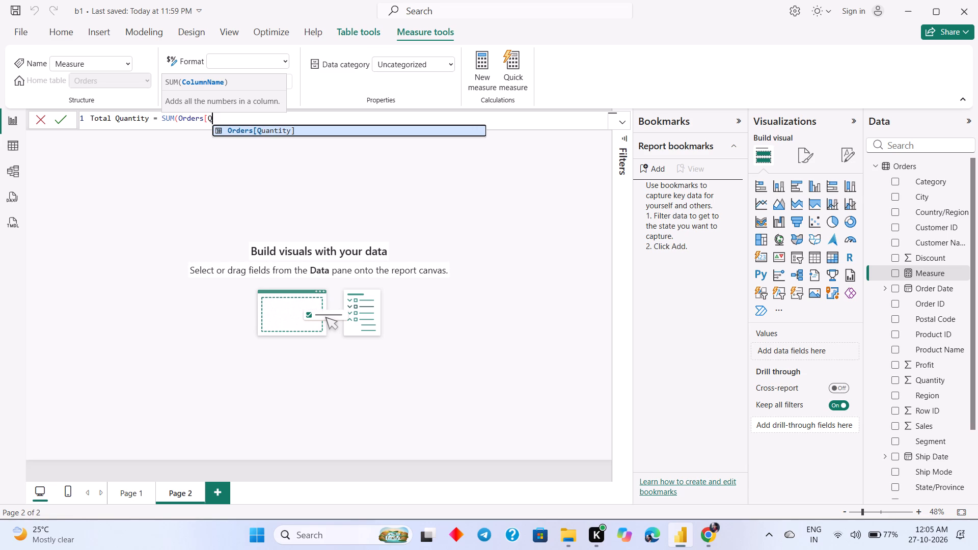
pyautogui.write('ua')
pyautogui.write('nti')
pyautogui.write('ty')
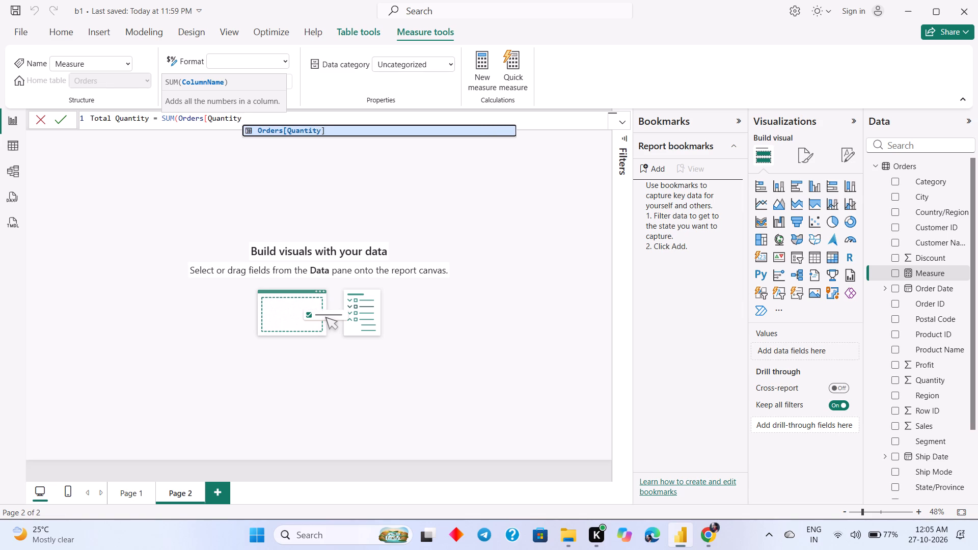
pyautogui.press(']')
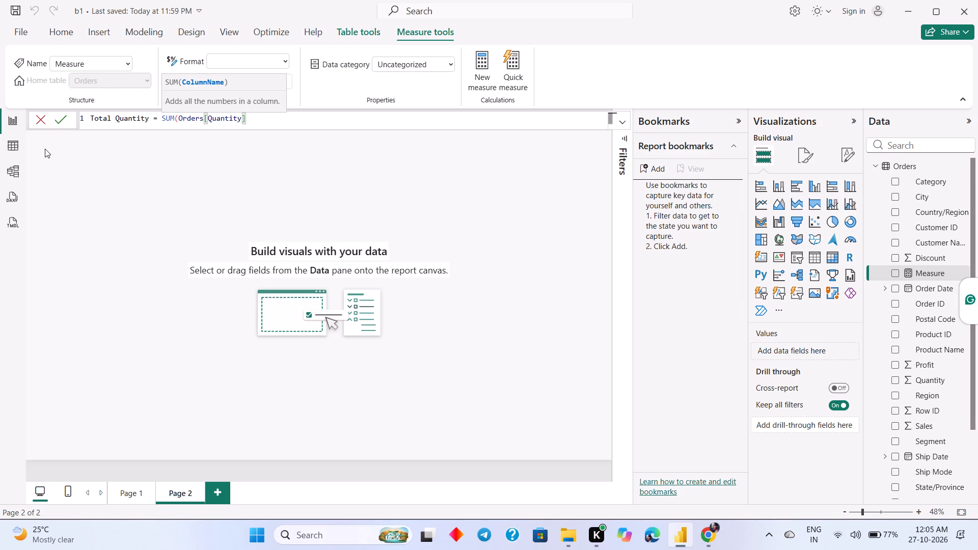
pyautogui.hotkey('shift', ')')
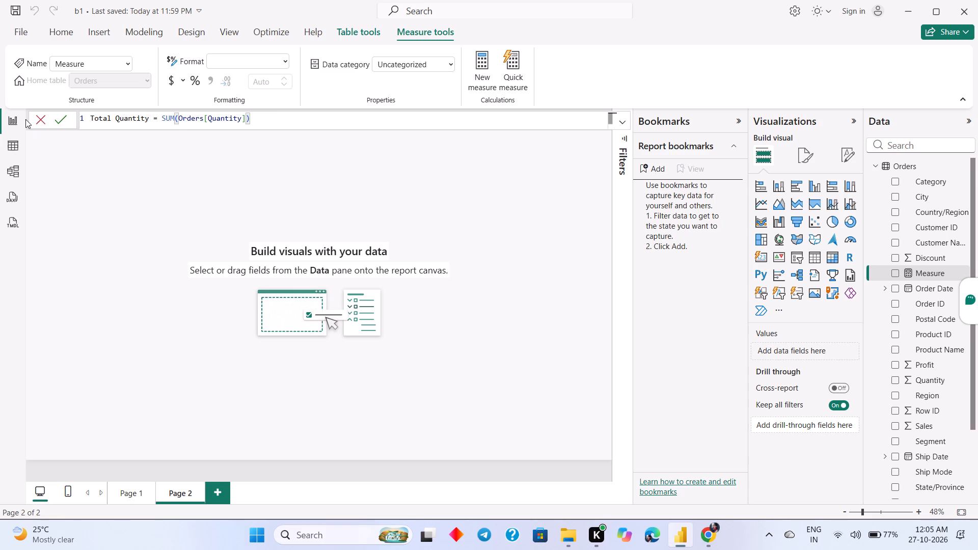
pyautogui.click(60, 121)
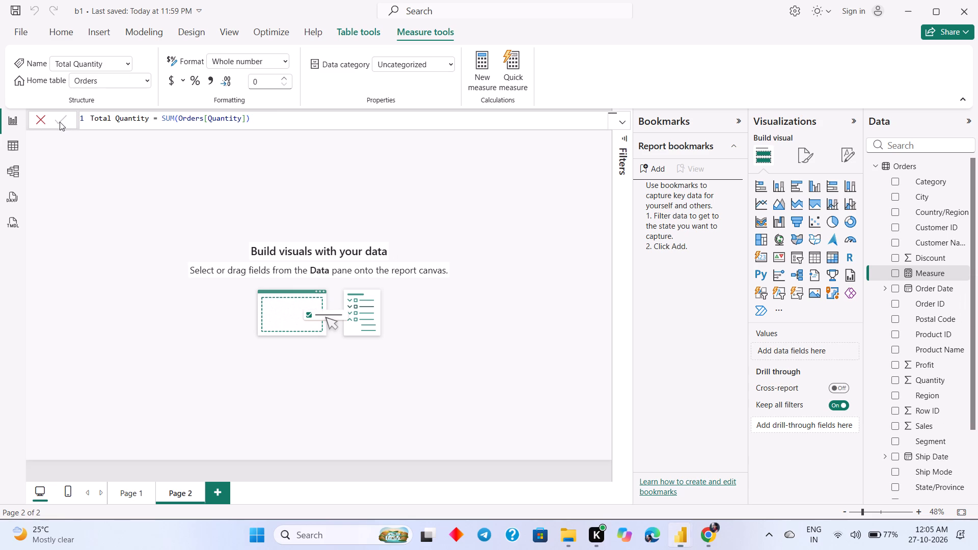
# Start another new measure in the Orders table.
pyautogui.click(476, 74)
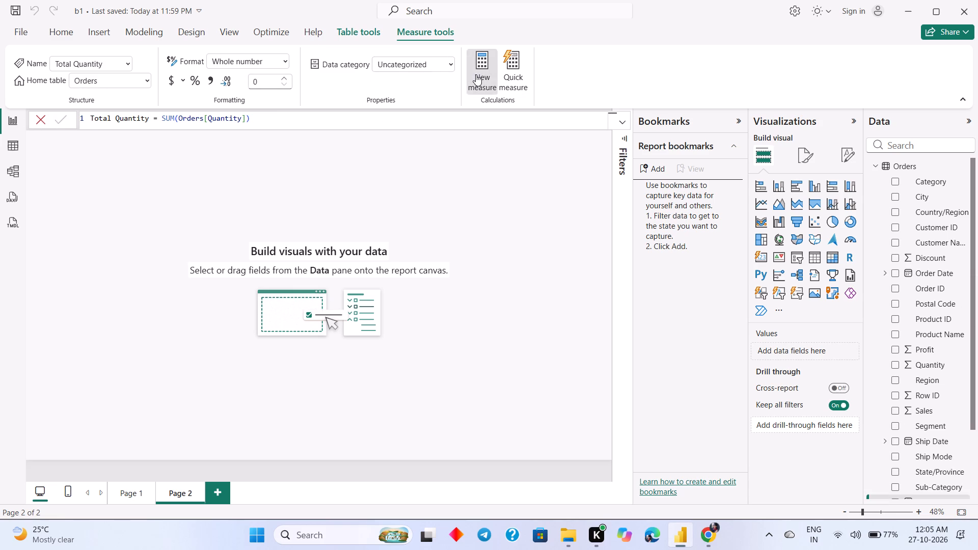
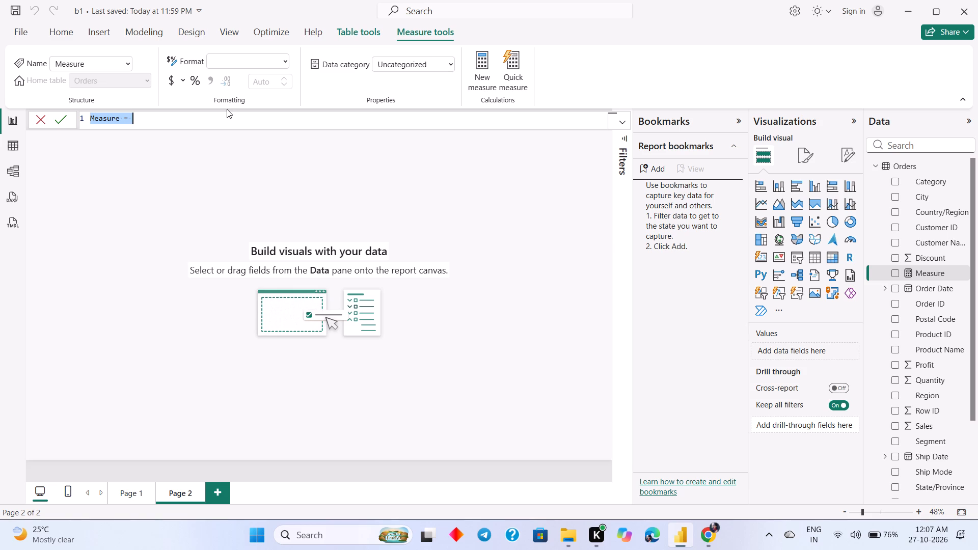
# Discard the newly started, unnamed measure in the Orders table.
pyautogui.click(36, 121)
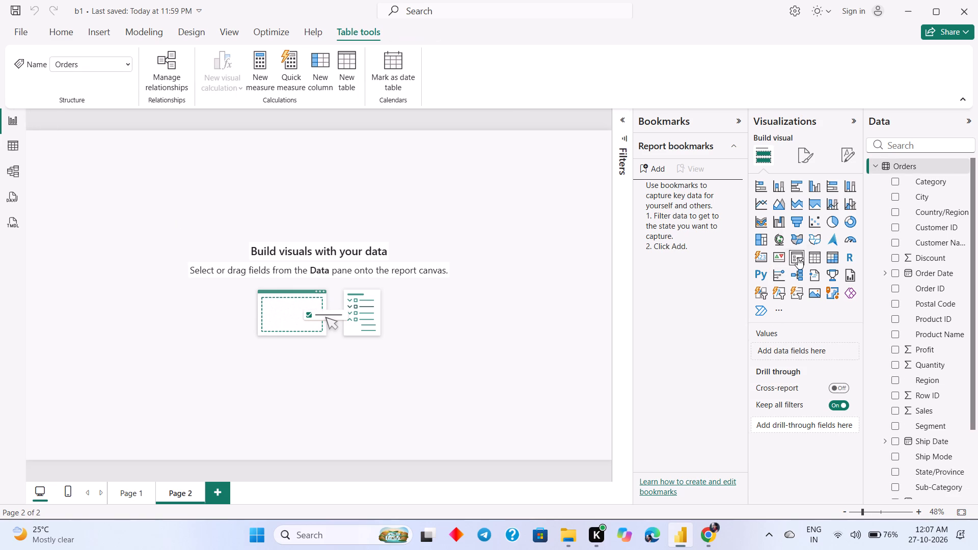
# Add a card visual to Page 2 showing the Total Quantity measure.
pyautogui.click(761, 255)
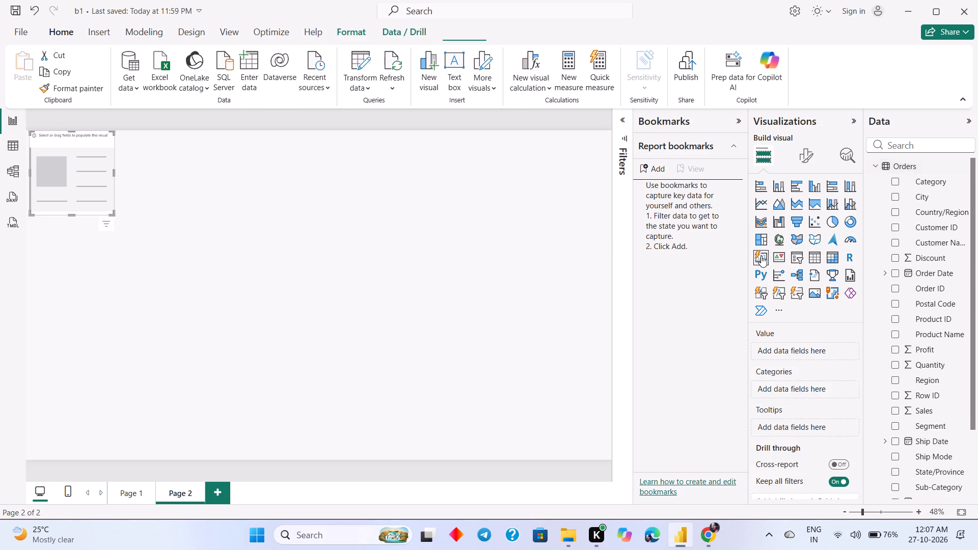
pyautogui.scroll(-2, 953, 345)
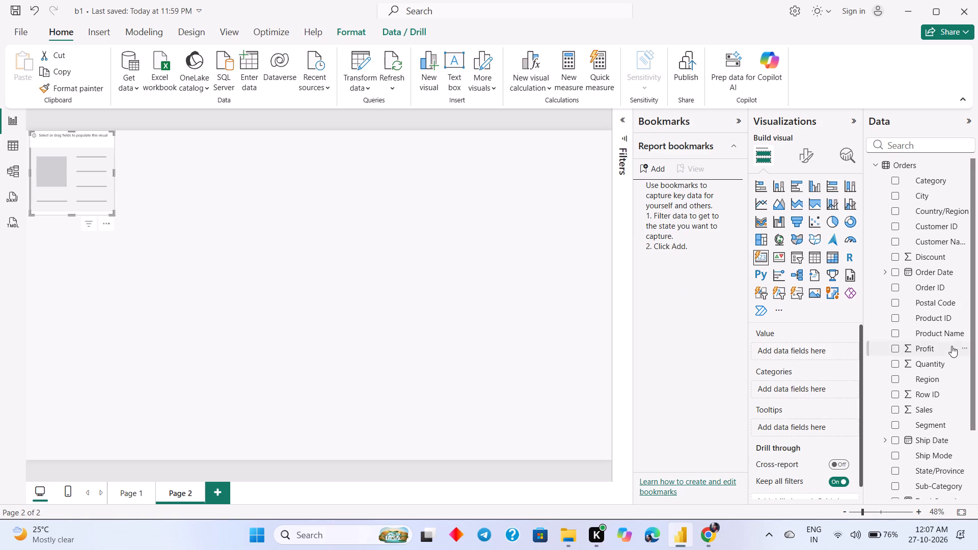
pyautogui.scroll(-4, 952, 346)
pyautogui.moveTo(907, 419); pyautogui.dragTo(617, 267)
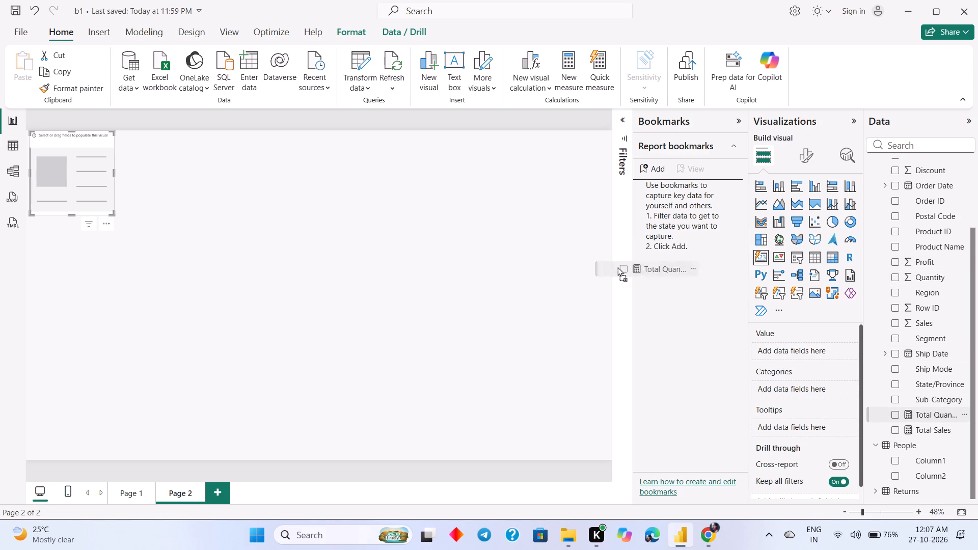
pyautogui.moveTo(617, 267); pyautogui.dragTo(794, 351)
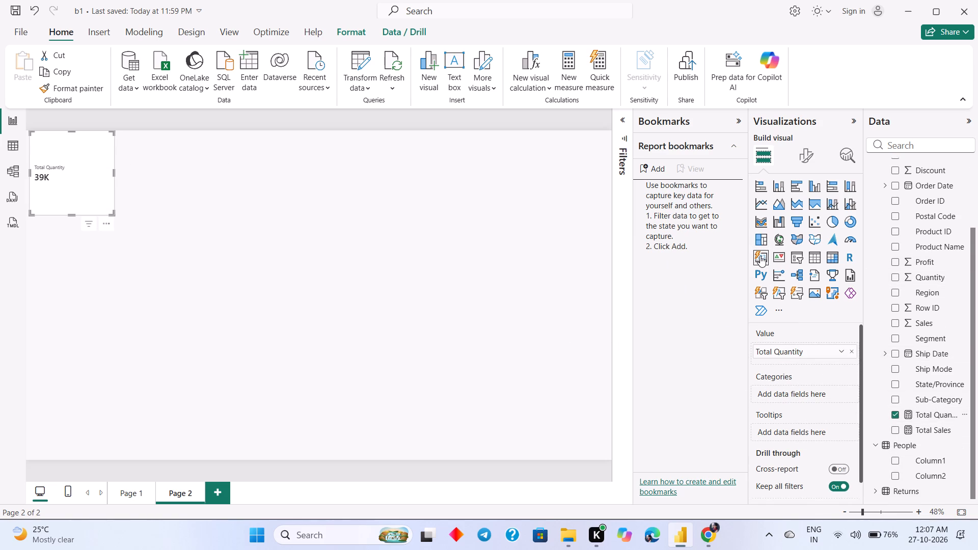
pyautogui.click(477, 257)
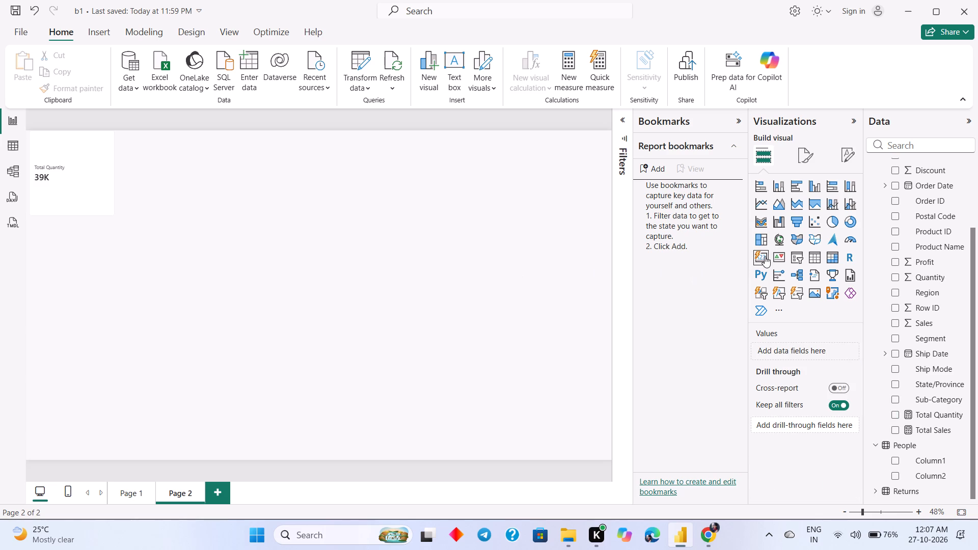
# Add a second card visual to Page 2 showing the Total Sales measure.
pyautogui.click(765, 256)
pyautogui.moveTo(919, 434); pyautogui.dragTo(313, 280)
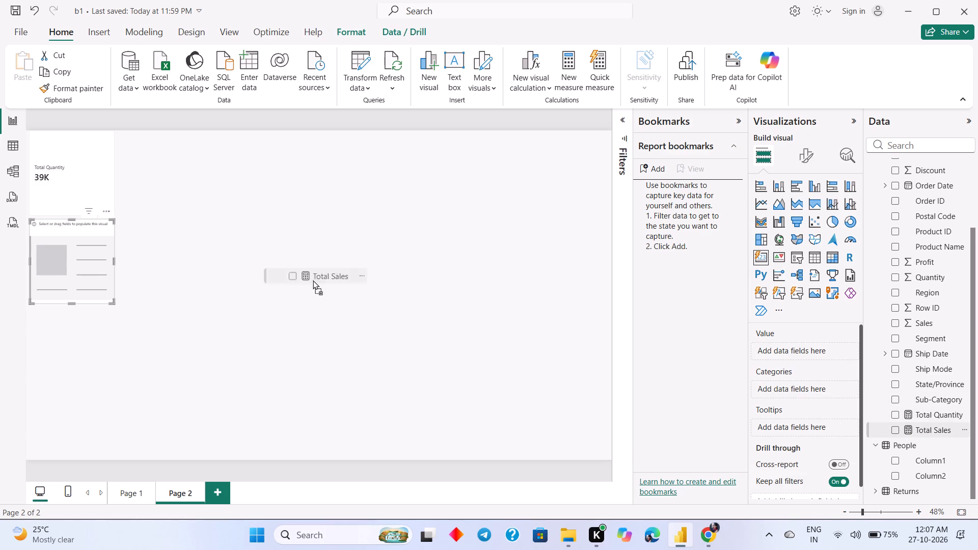
pyautogui.moveTo(313, 280); pyautogui.dragTo(799, 359)
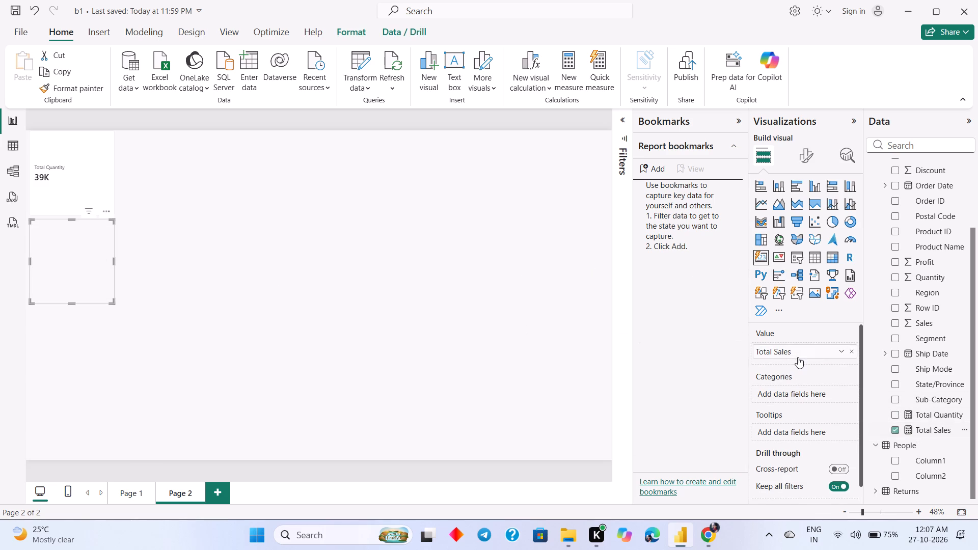
pyautogui.click(459, 301)
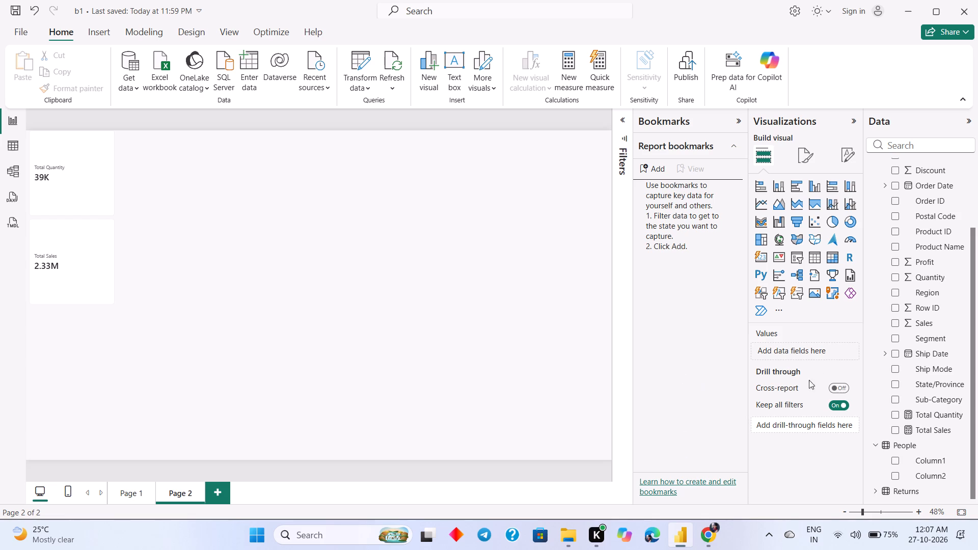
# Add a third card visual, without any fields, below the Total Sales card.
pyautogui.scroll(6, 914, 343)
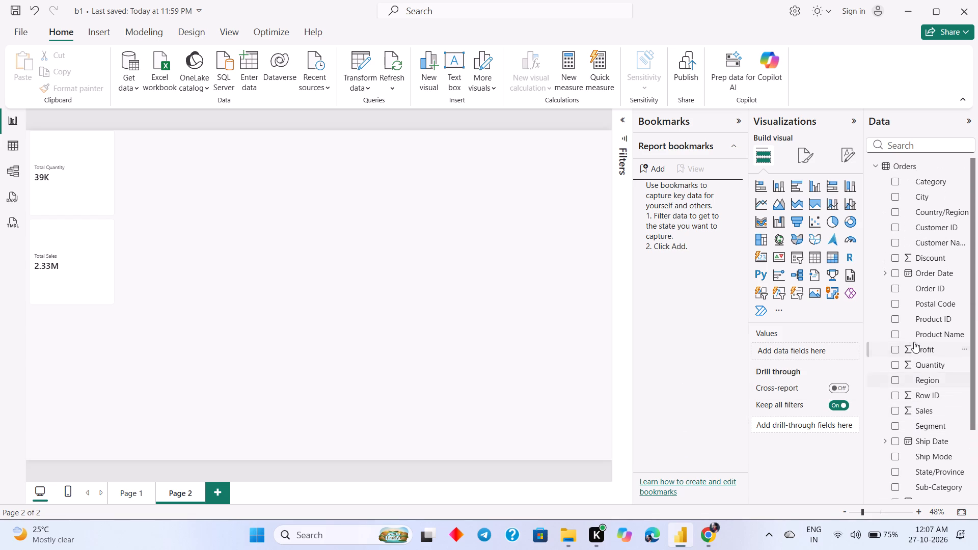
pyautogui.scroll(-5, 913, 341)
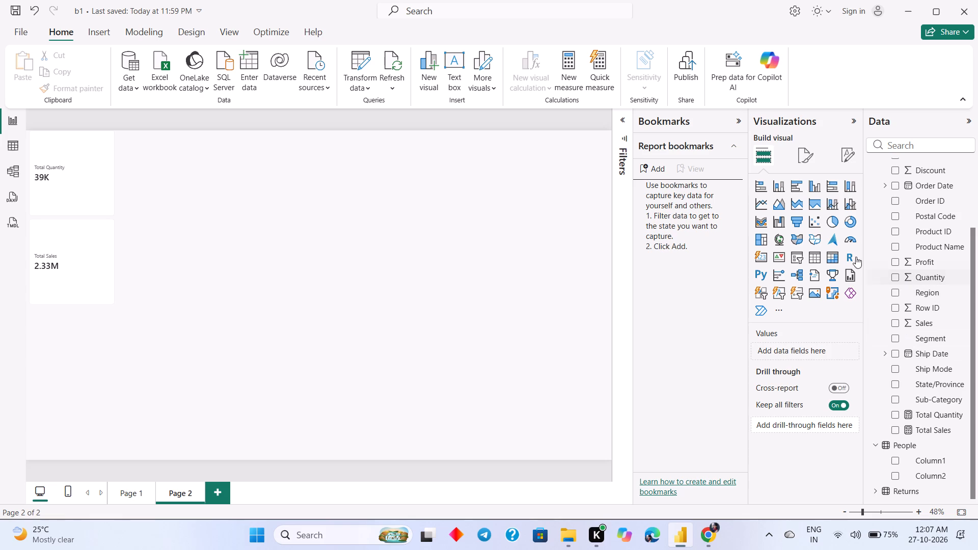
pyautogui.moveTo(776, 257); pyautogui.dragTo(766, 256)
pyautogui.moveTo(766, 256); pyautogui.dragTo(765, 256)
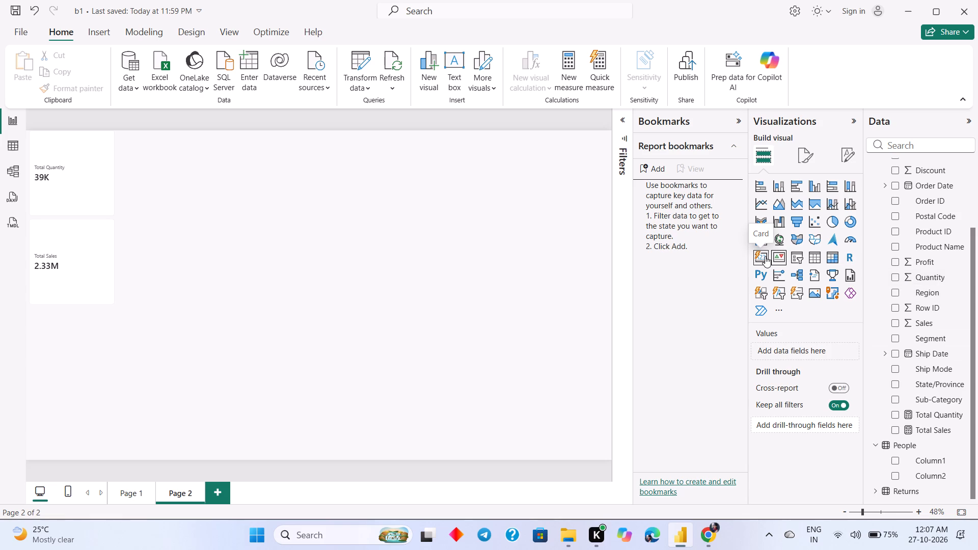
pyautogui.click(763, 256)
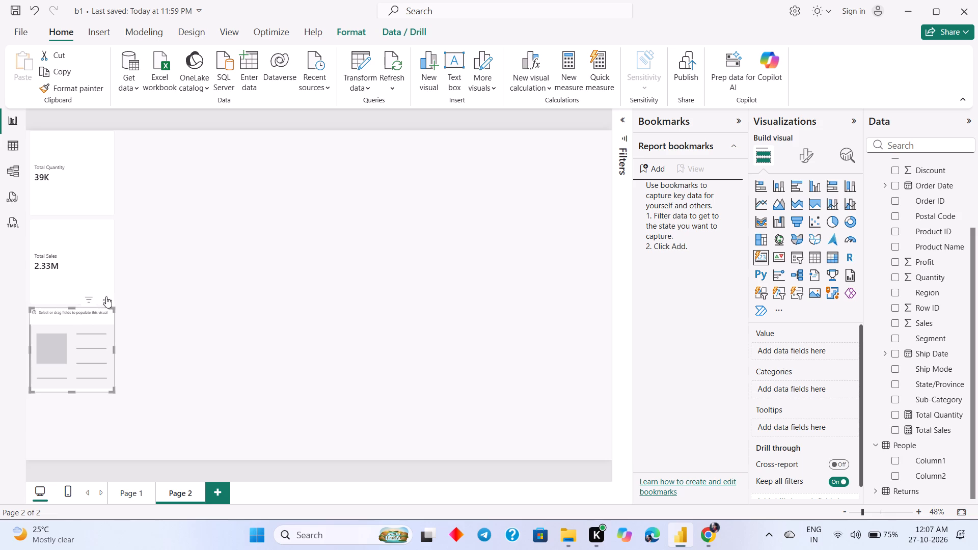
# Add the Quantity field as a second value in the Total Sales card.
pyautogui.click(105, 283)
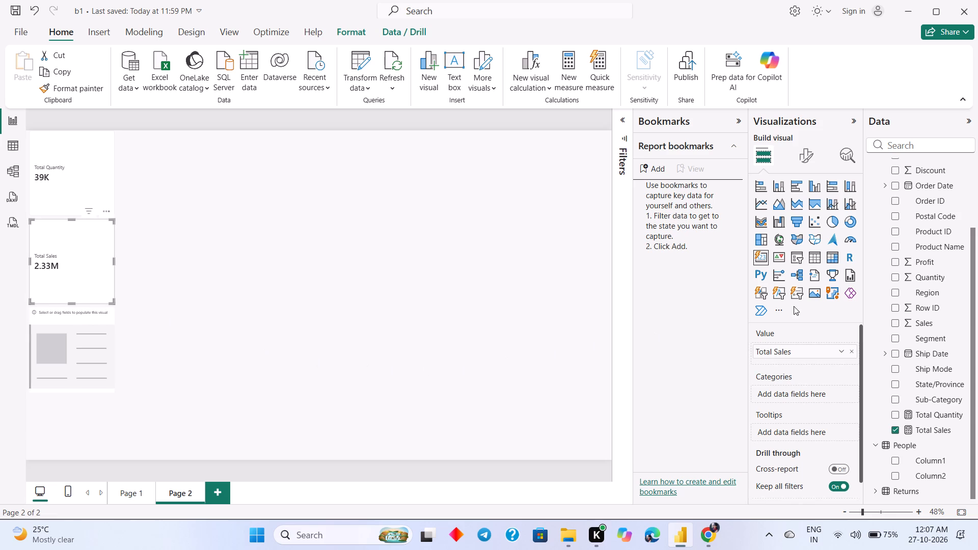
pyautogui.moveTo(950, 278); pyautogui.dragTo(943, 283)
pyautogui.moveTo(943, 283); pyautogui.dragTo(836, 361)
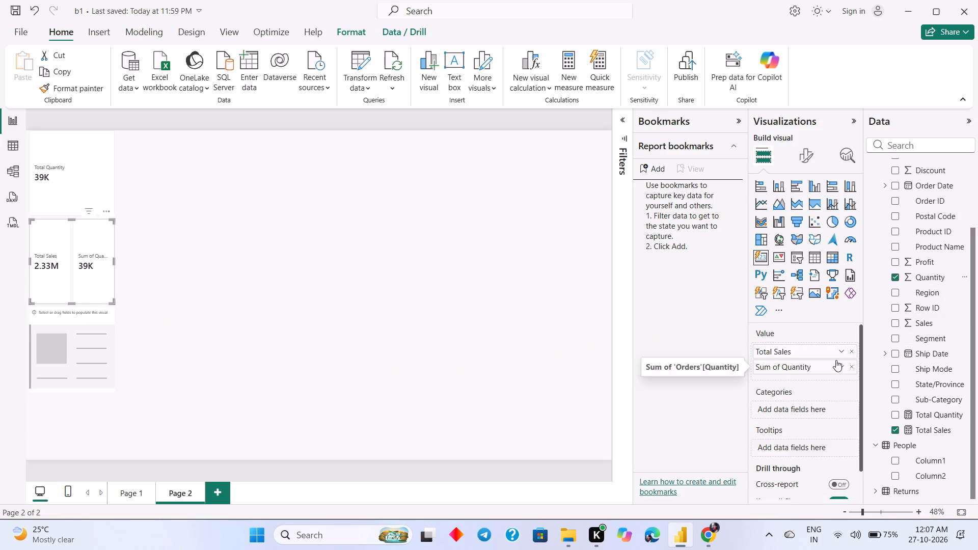
# Widen the Total Sales card to about one and a half times its width so two values fit side by side.
pyautogui.moveTo(114, 260); pyautogui.dragTo(122, 264)
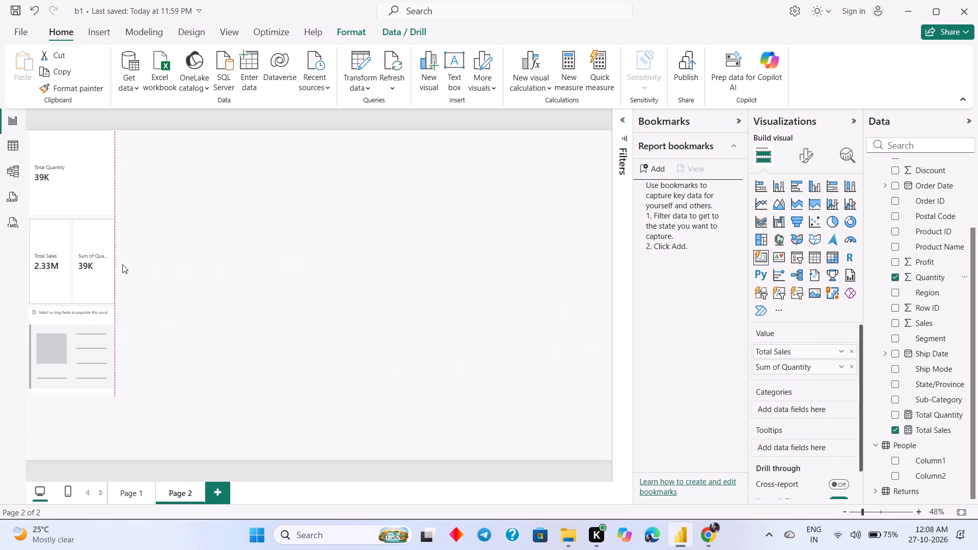
pyautogui.moveTo(122, 264); pyautogui.dragTo(158, 267)
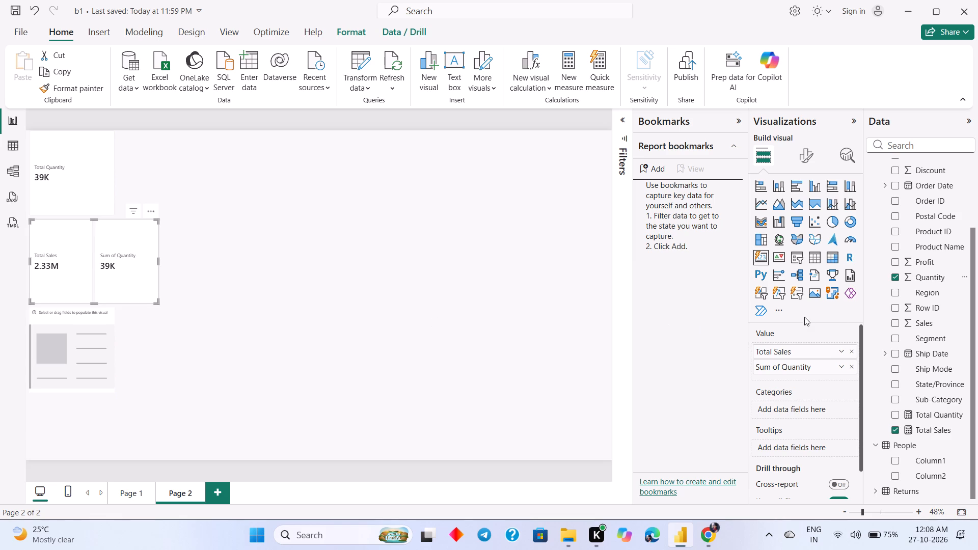
# Replace Sum of Quantity with the Sales field as the second value in the Total Sales card.
pyautogui.click(851, 364)
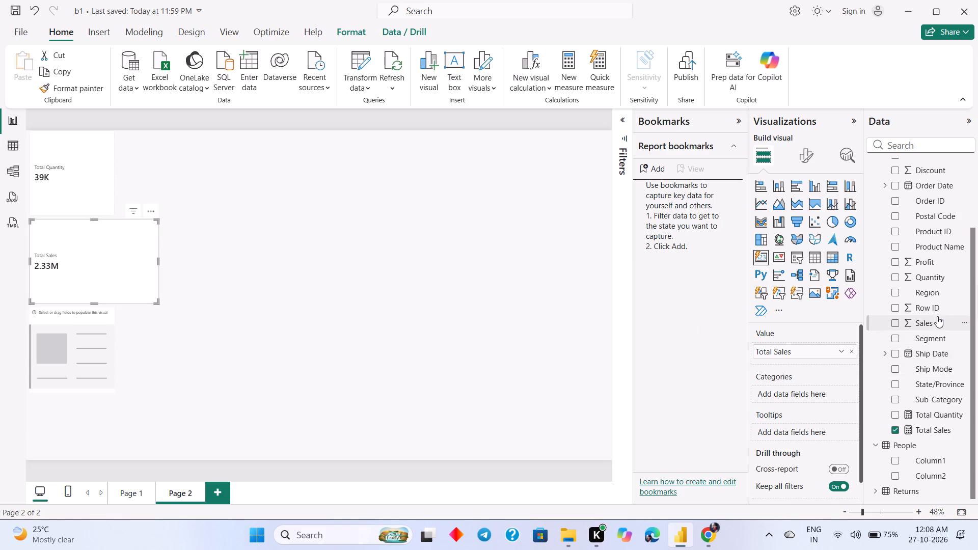
pyautogui.moveTo(933, 319); pyautogui.dragTo(817, 362)
pyautogui.moveTo(817, 362); pyautogui.dragTo(817, 361)
# Add the Quantity field before Total Quantity in the quantity card and widen it to match the sales card.
pyautogui.click(94, 175)
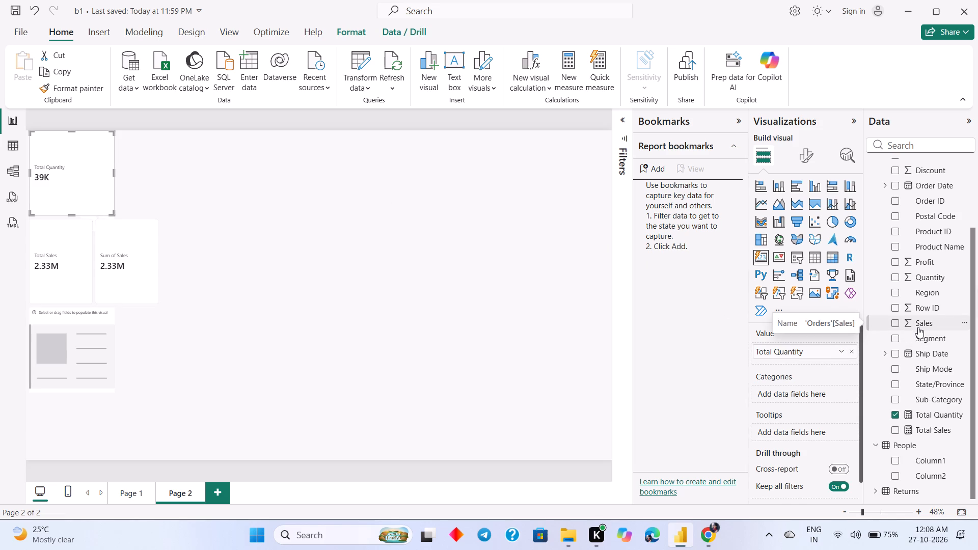
pyautogui.moveTo(923, 269); pyautogui.dragTo(793, 348)
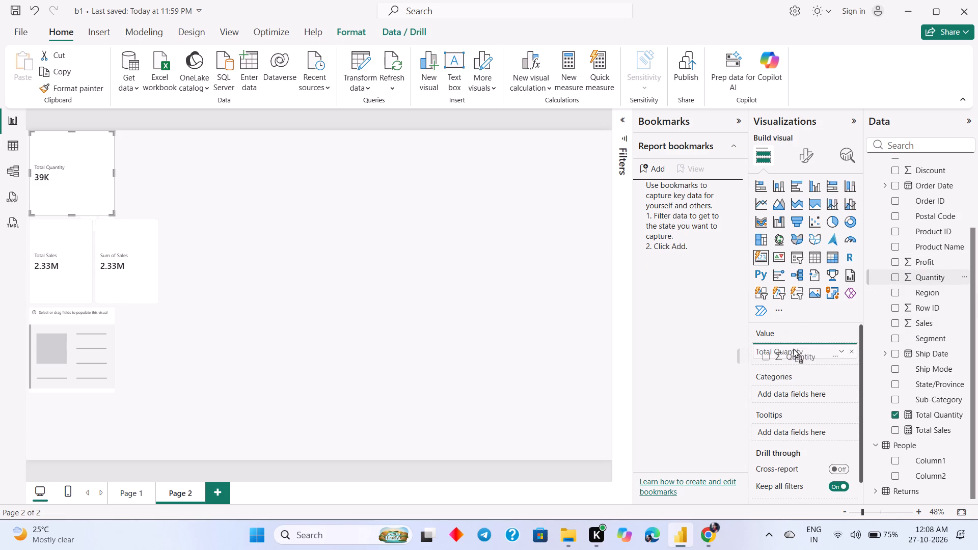
pyautogui.moveTo(793, 348); pyautogui.dragTo(794, 348)
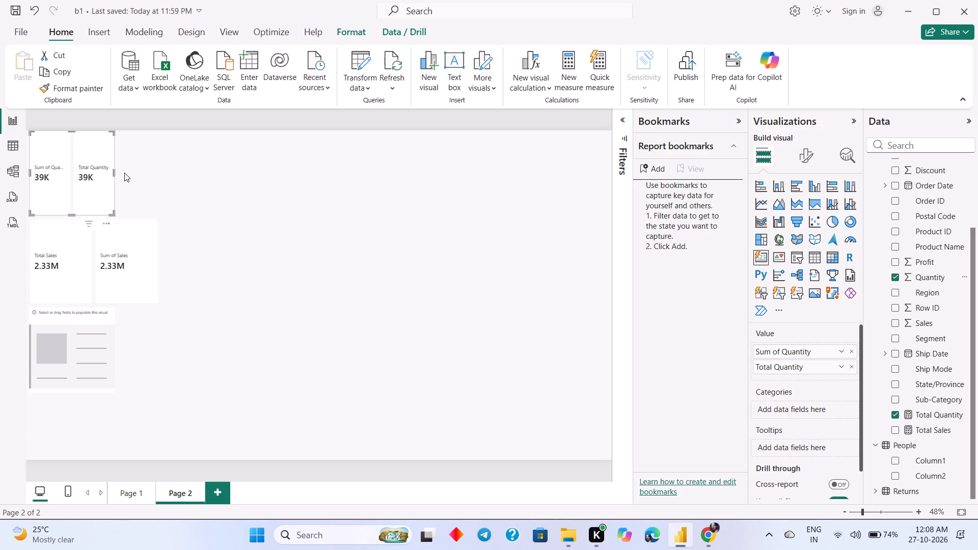
pyautogui.moveTo(114, 172); pyautogui.dragTo(137, 178)
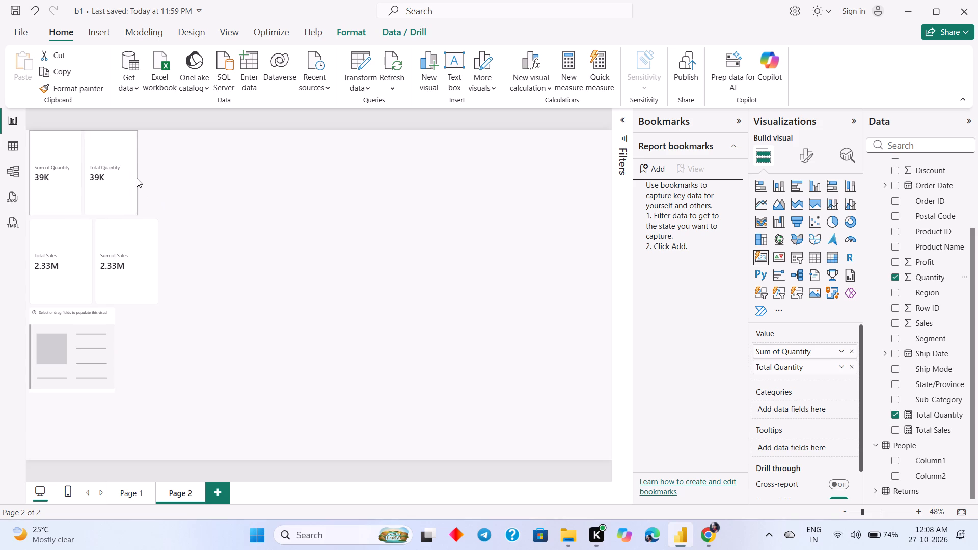
pyautogui.moveTo(137, 178); pyautogui.dragTo(160, 187)
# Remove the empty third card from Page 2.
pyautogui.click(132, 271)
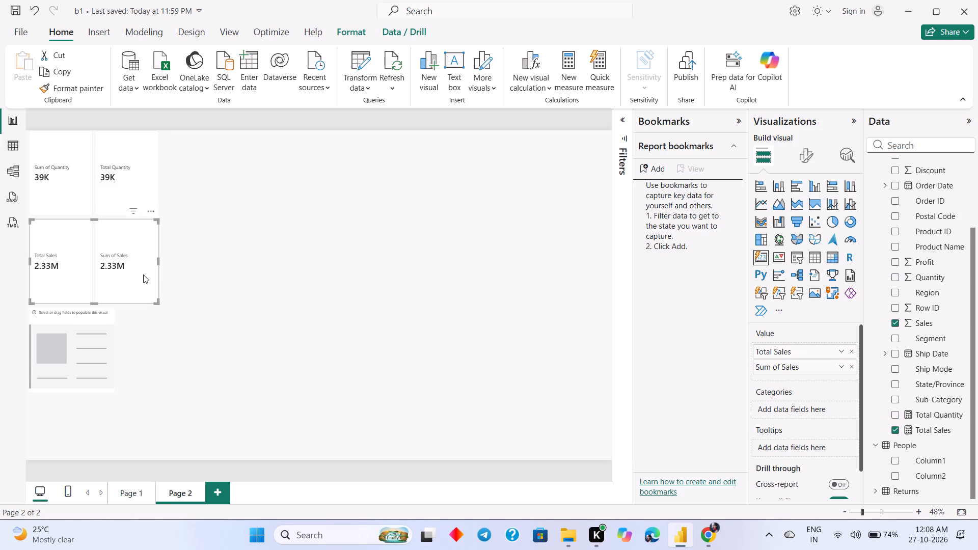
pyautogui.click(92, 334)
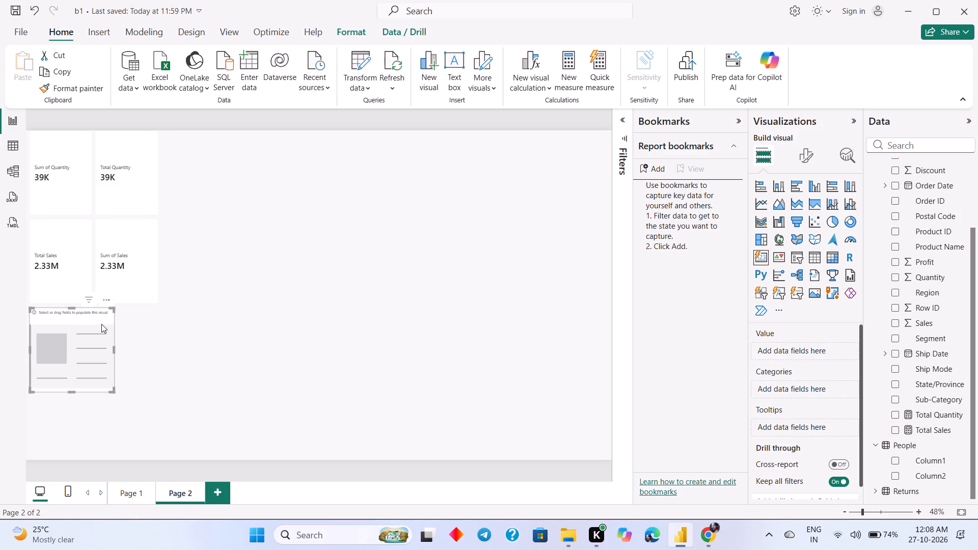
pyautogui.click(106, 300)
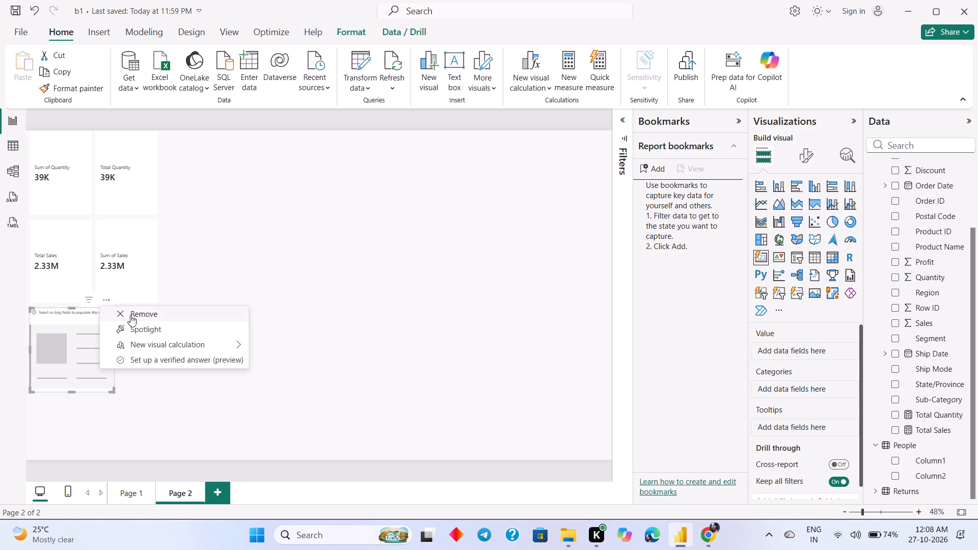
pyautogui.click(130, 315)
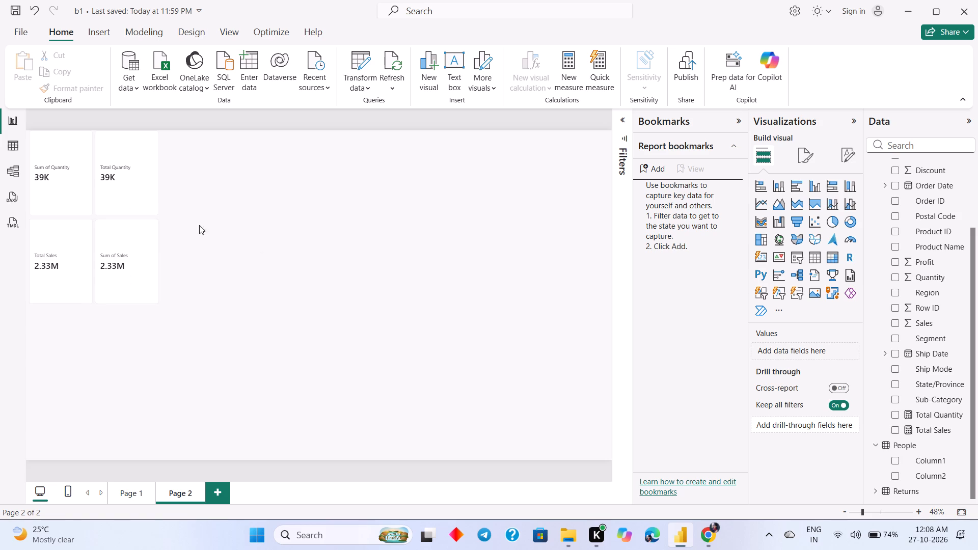
# Move the sales card inward from the page's left edge and align the quantity card directly above it.
pyautogui.click(143, 262)
pyautogui.moveTo(125, 271); pyautogui.dragTo(207, 305)
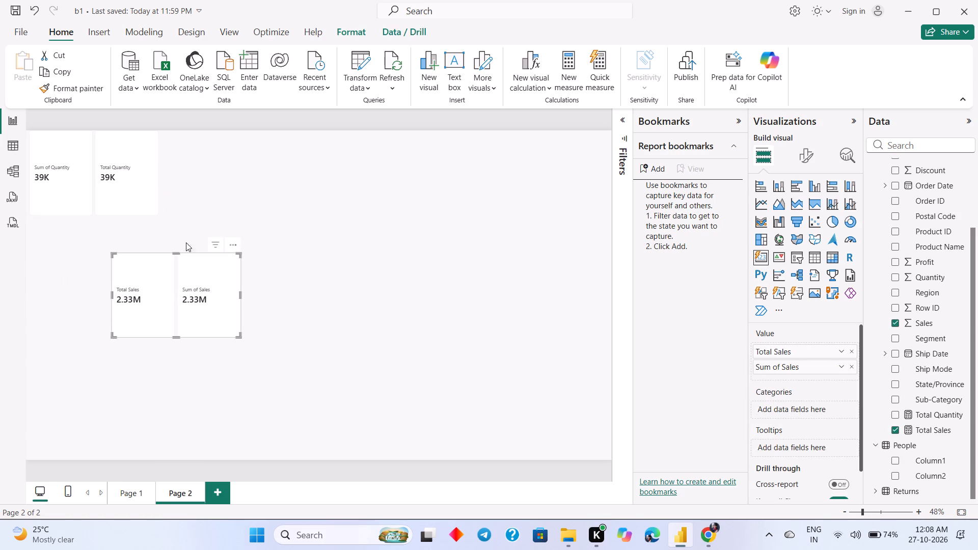
pyautogui.moveTo(139, 185); pyautogui.dragTo(238, 207)
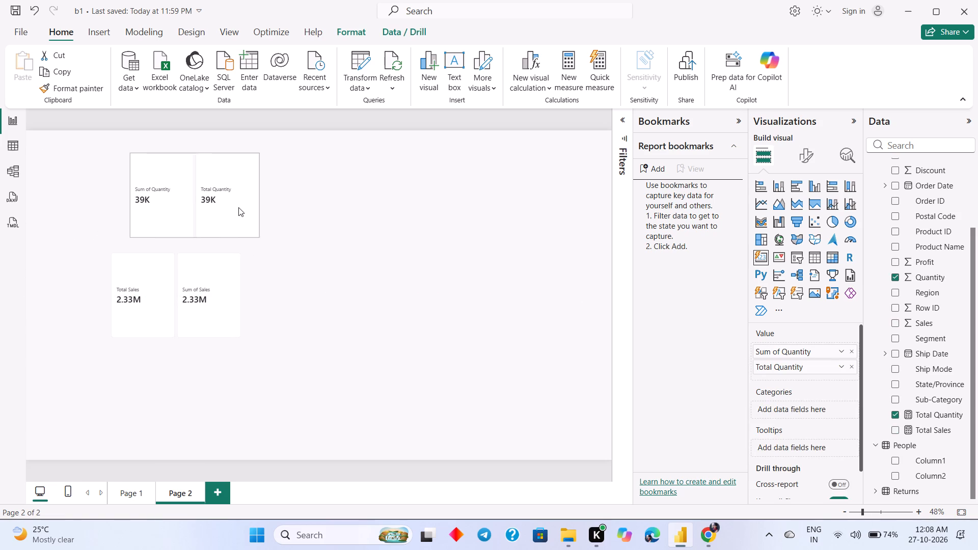
pyautogui.moveTo(238, 207); pyautogui.dragTo(220, 207)
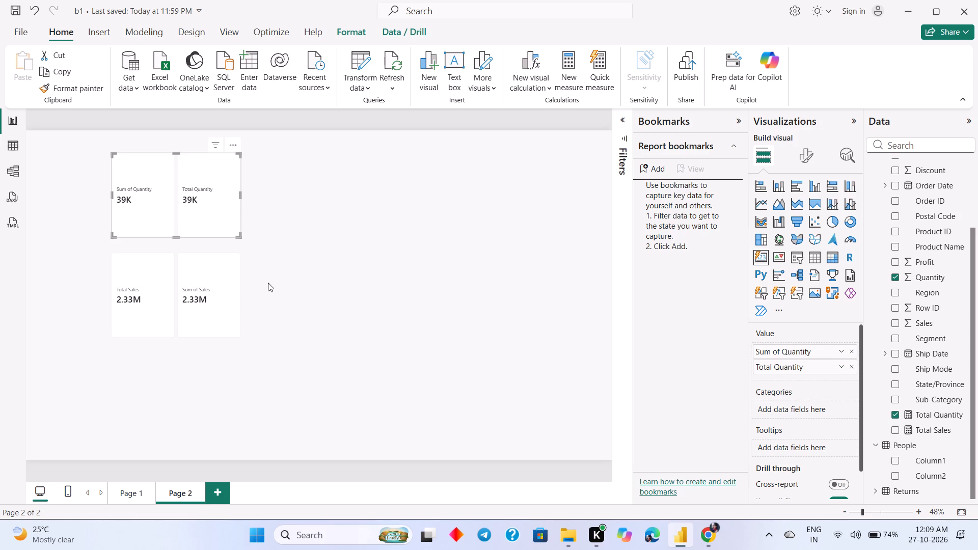
# Deselect the visuals and capture a screenshot of Page 2 with its two cards.
pyautogui.click(273, 283)
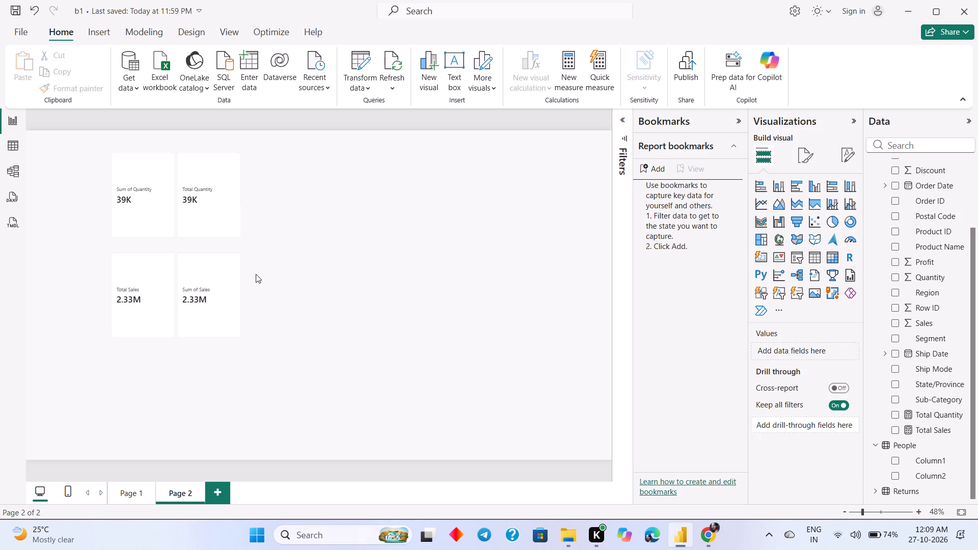
pyautogui.press('Print')
# Capture a cropped screenshot of the region enclosing the quantity and sales cards on Page 2.
pyautogui.moveTo(104, 151); pyautogui.dragTo(125, 197)
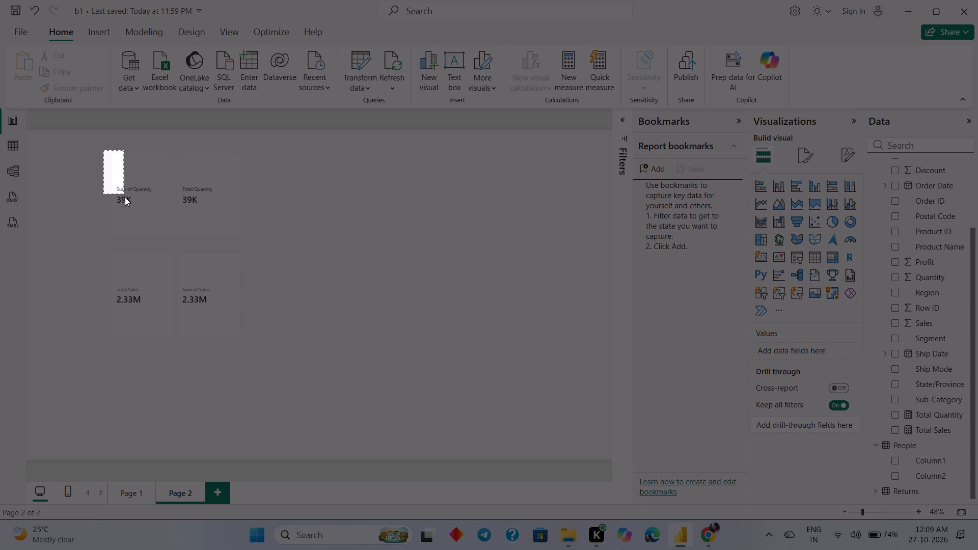
pyautogui.moveTo(125, 197); pyautogui.dragTo(244, 338)
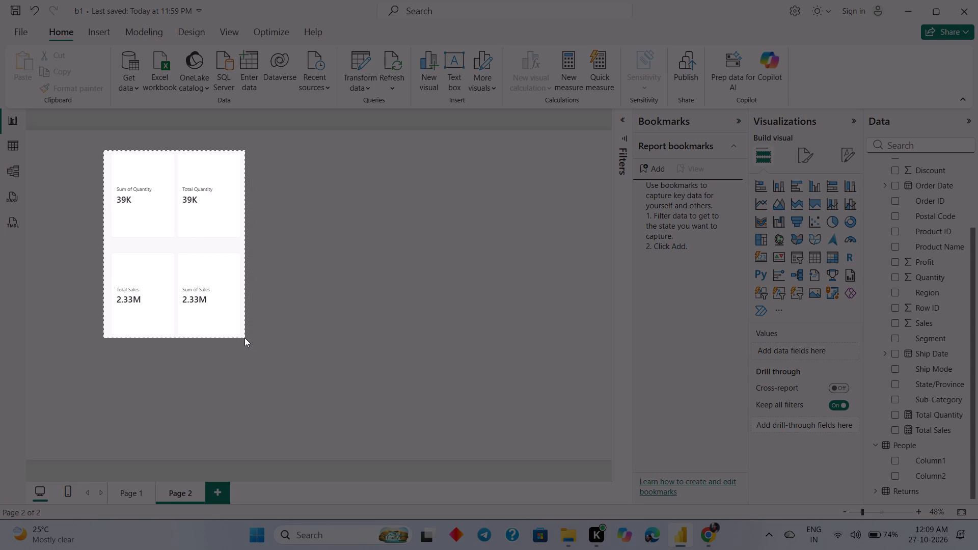
pyautogui.moveTo(244, 338); pyautogui.dragTo(246, 336)
pyautogui.click(25, 373)
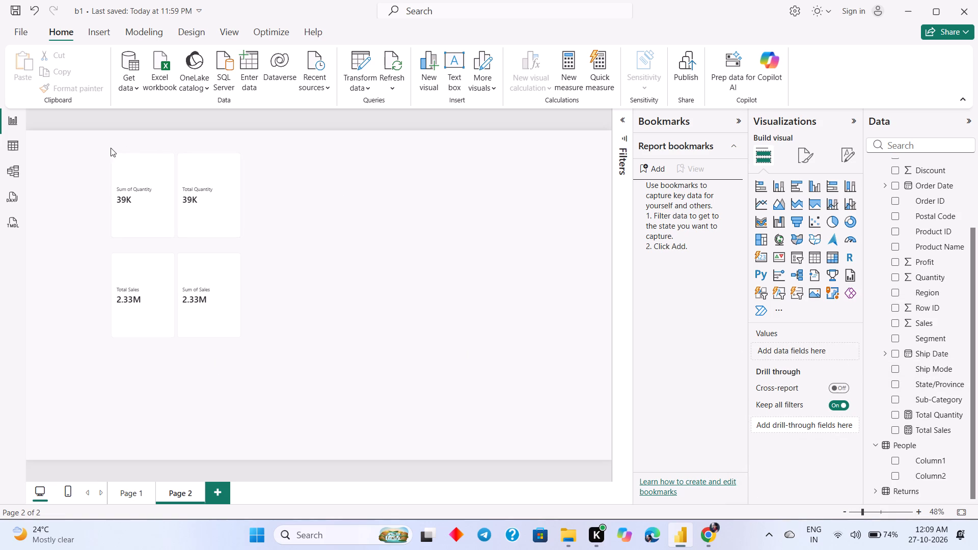
# Capture the quantity and sales cards on Page 2 again, with a slightly wider margin around them.
pyautogui.press('Print')
pyautogui.moveTo(96, 145); pyautogui.dragTo(258, 336)
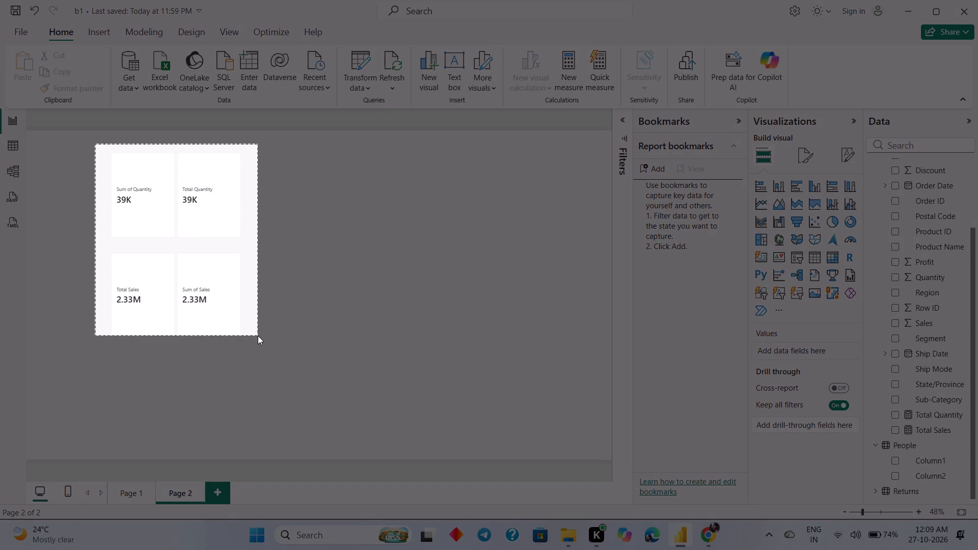
pyautogui.moveTo(258, 336); pyautogui.dragTo(260, 341)
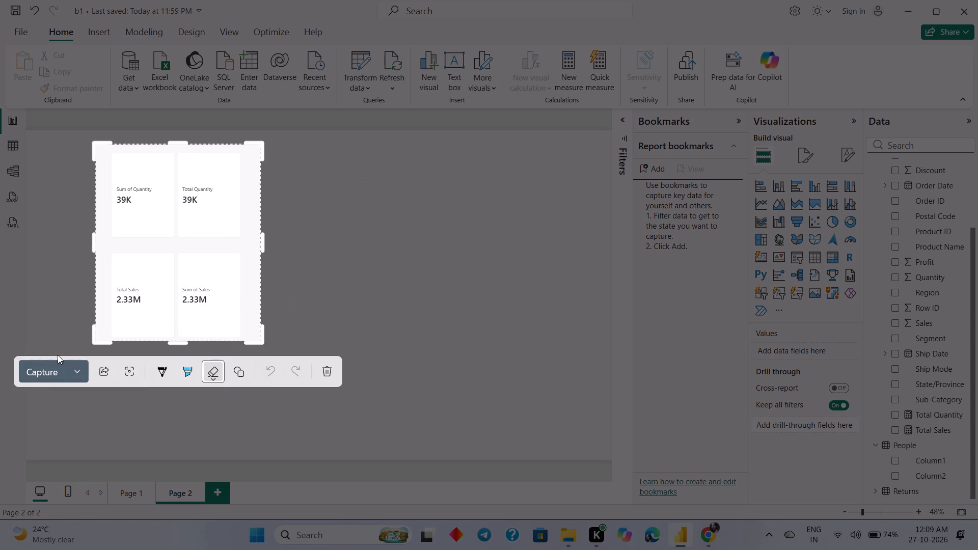
pyautogui.click(51, 372)
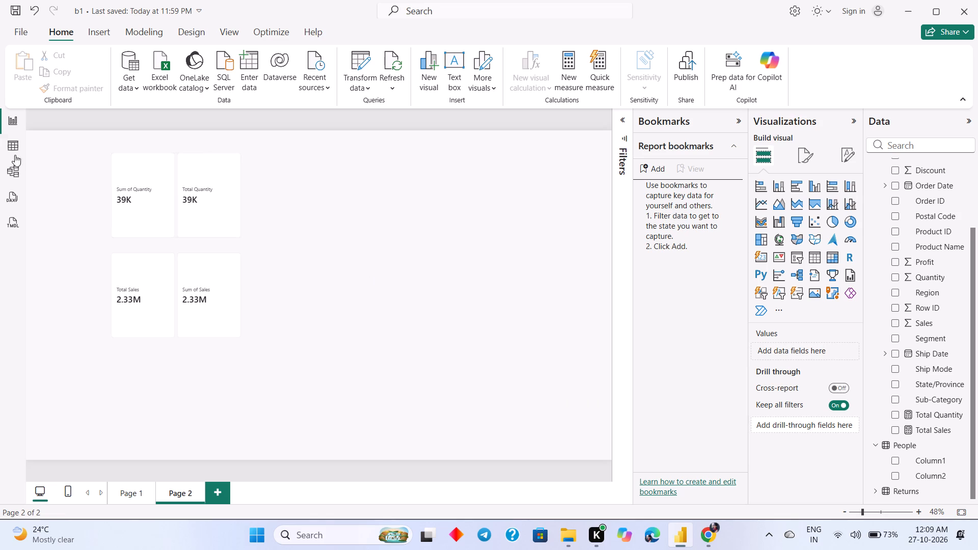
# Add a new blank report page after Page 2.
pyautogui.click(221, 488)
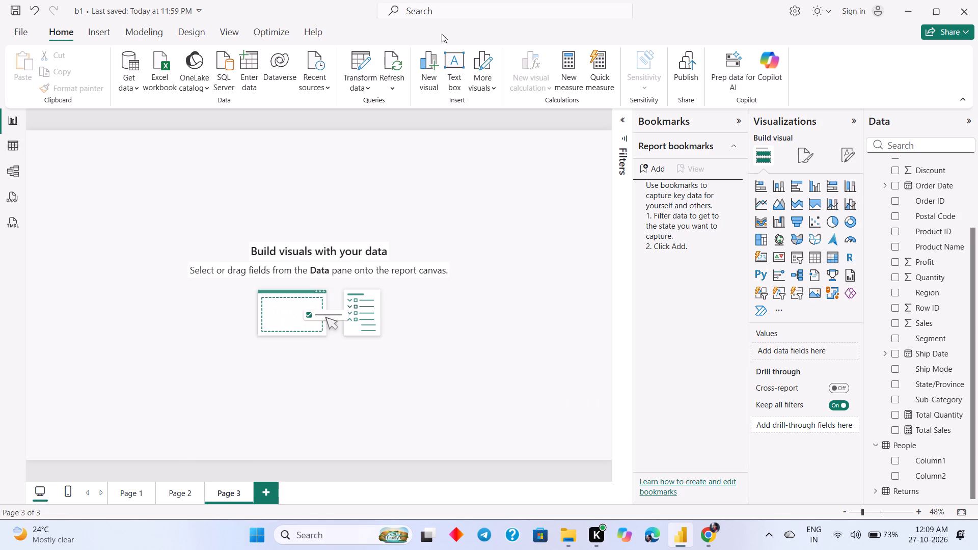
# Start a new parameter of the Fields type with a slicer on Page 3.
pyautogui.click(158, 30)
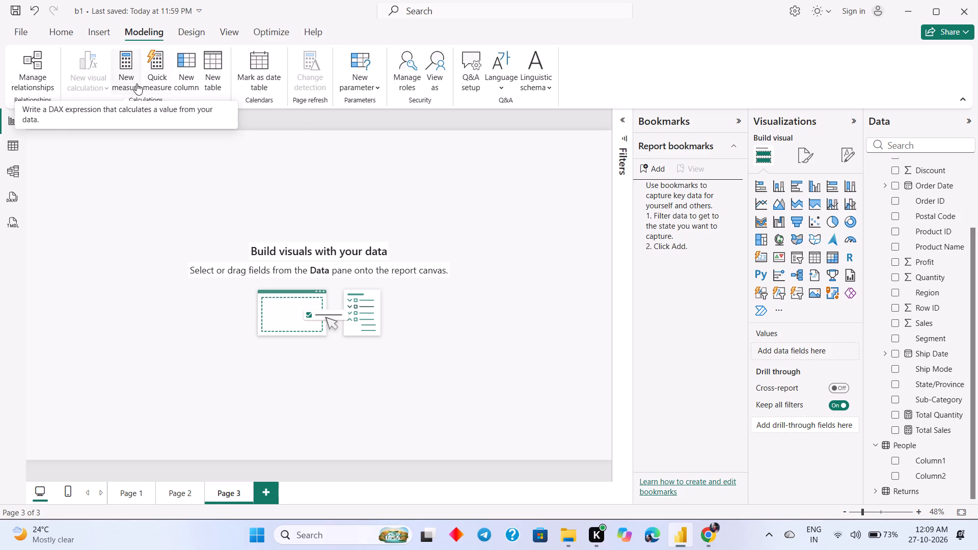
pyautogui.click(374, 85)
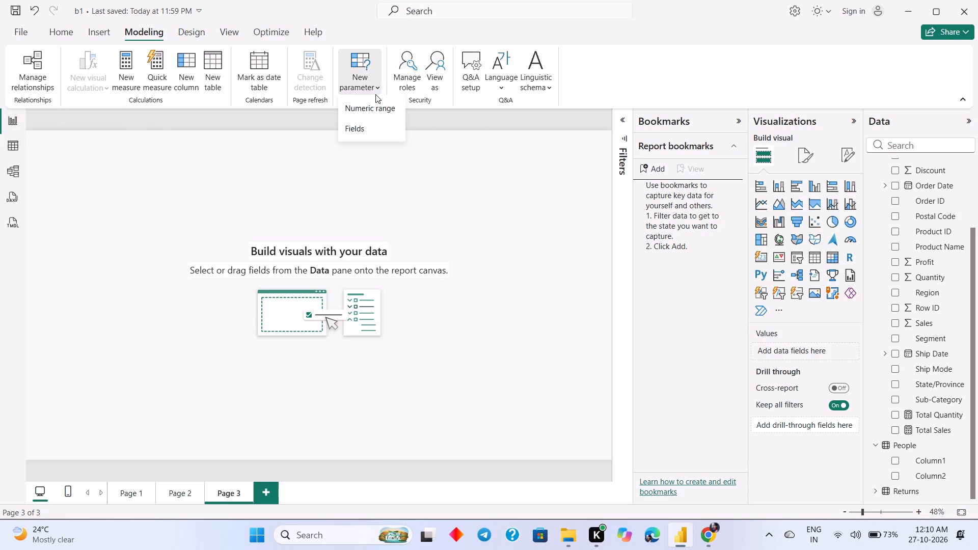
pyautogui.click(377, 125)
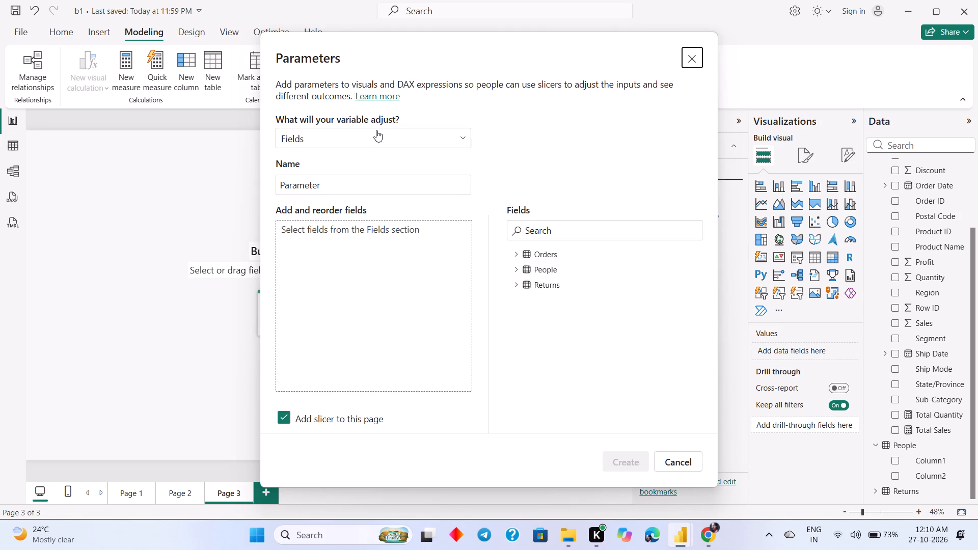
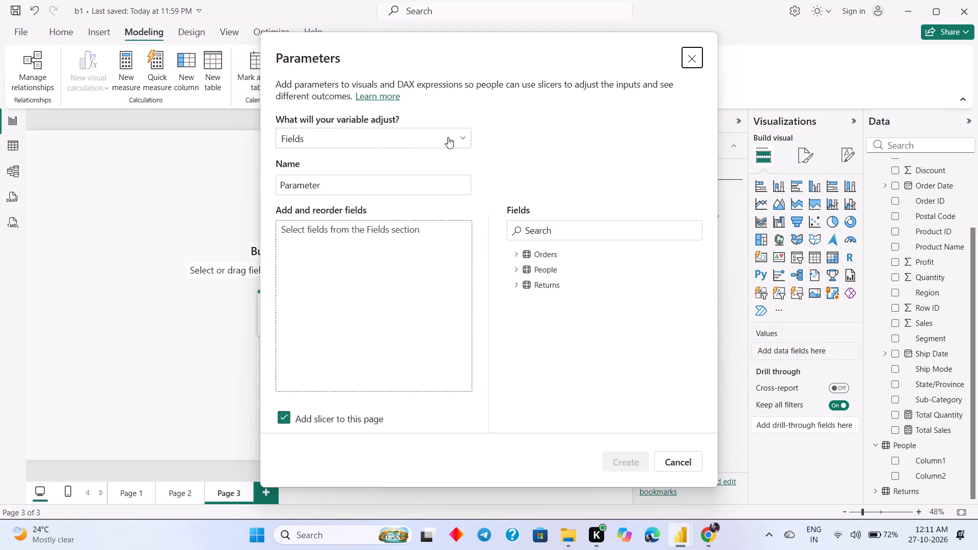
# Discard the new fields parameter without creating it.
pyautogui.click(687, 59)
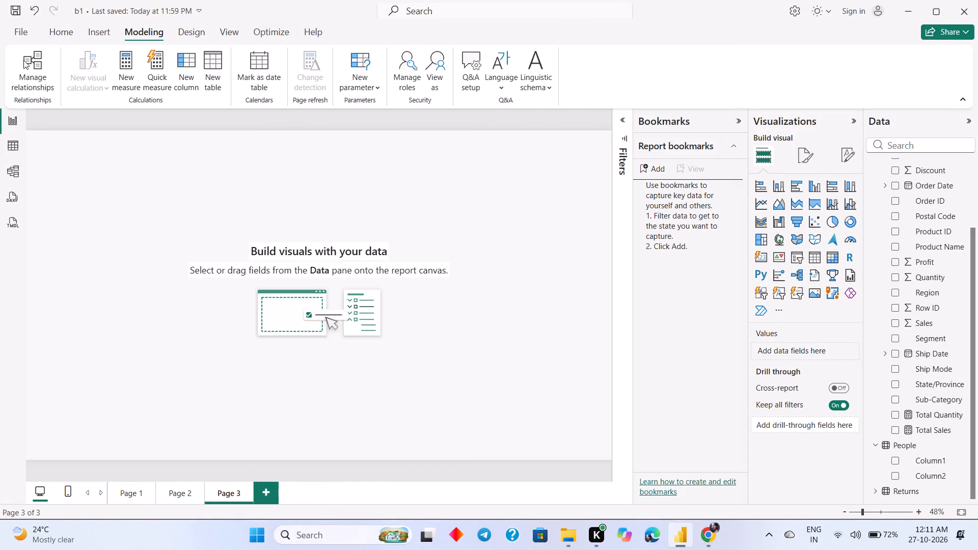
# Open the Power Query Editor from the report and display the Orders query.
pyautogui.click(28, 27)
pyautogui.click(47, 29)
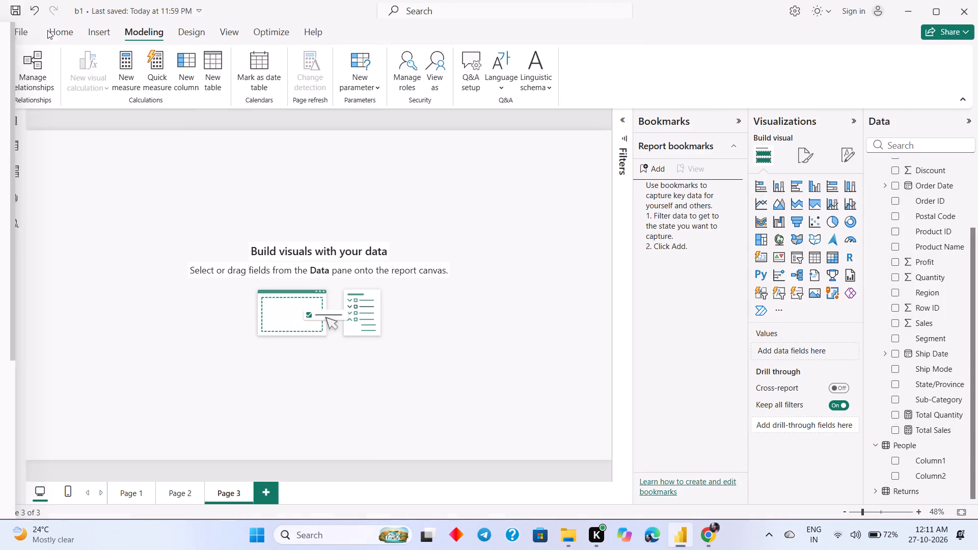
pyautogui.click(47, 33)
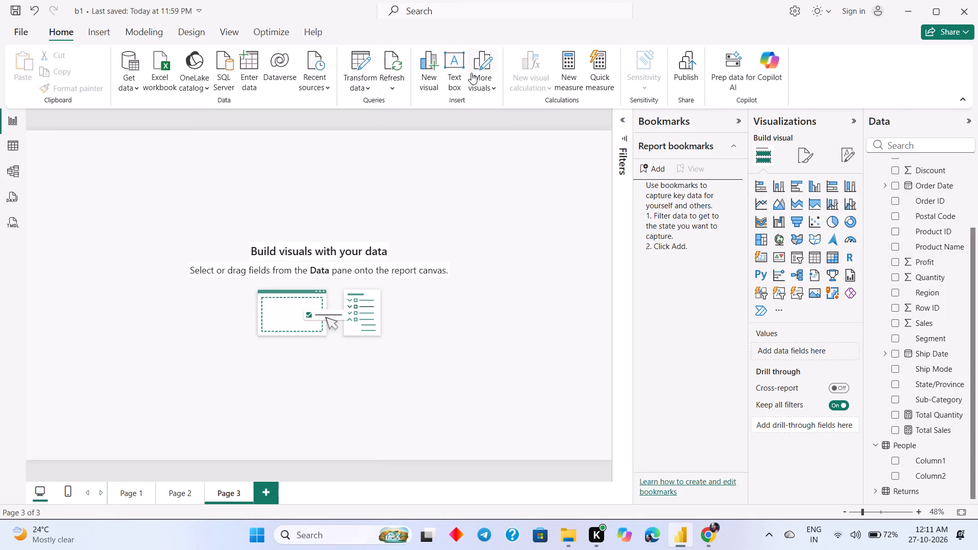
pyautogui.click(362, 86)
pyautogui.click(368, 111)
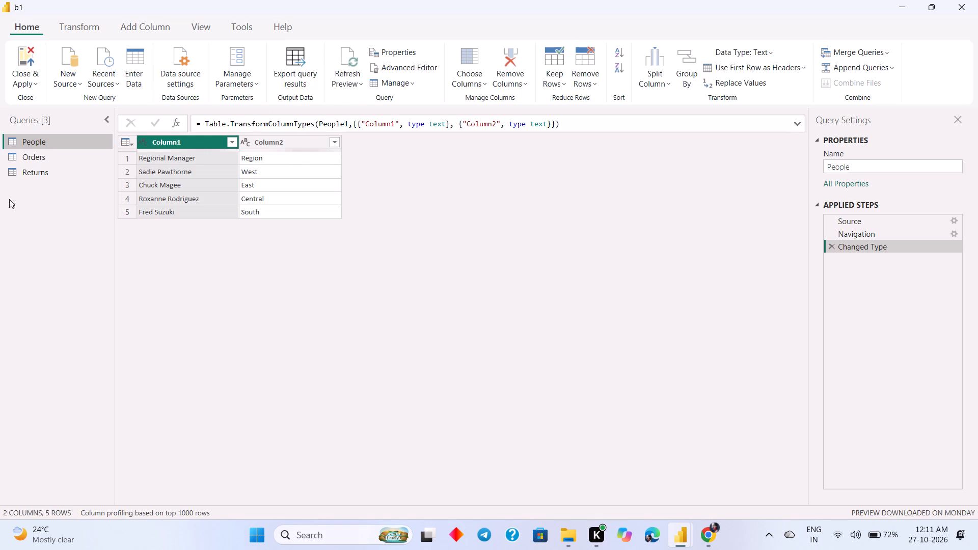
pyautogui.click(41, 157)
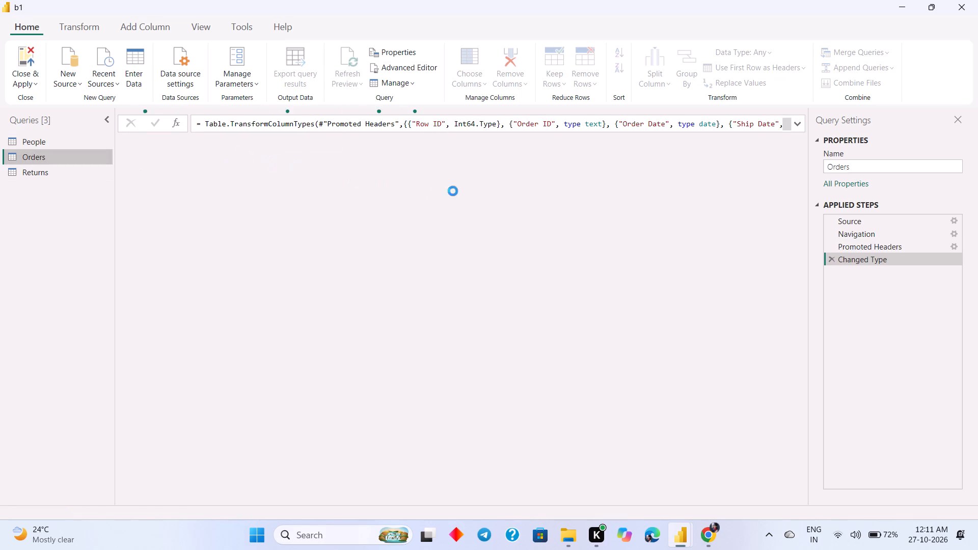
# Start an advanced Group By on the Orders query, with Profit and Sales as the two grouping columns.
pyautogui.click(85, 28)
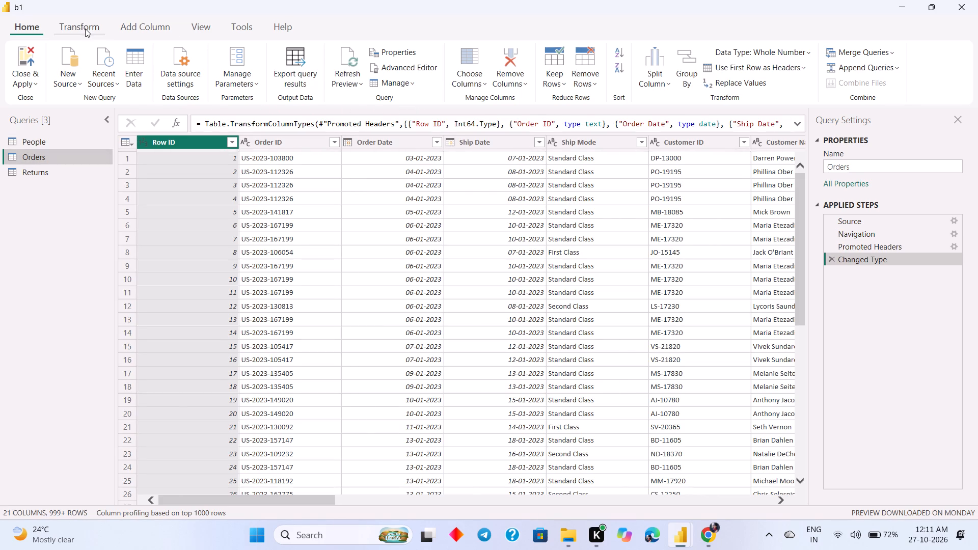
pyautogui.click(26, 71)
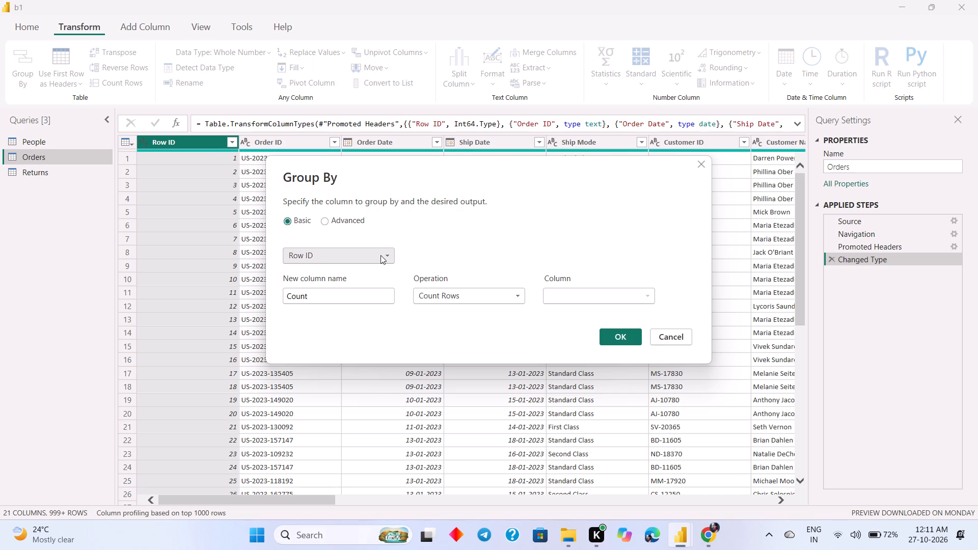
pyautogui.click(381, 255)
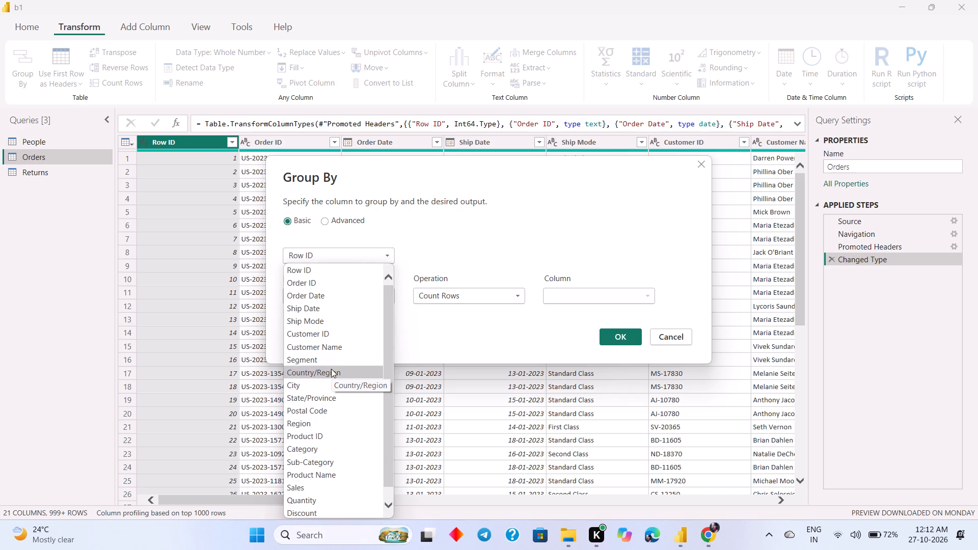
pyautogui.click(320, 421)
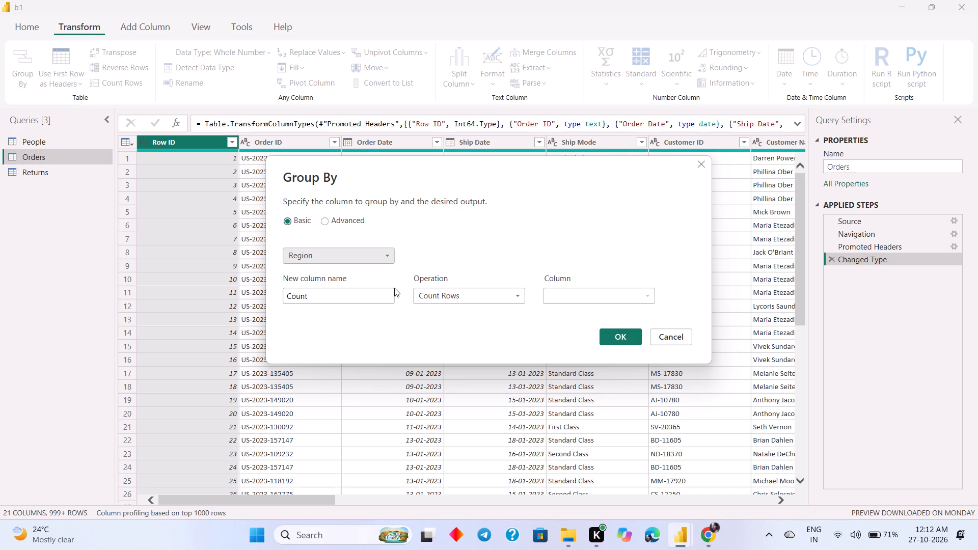
pyautogui.click(329, 223)
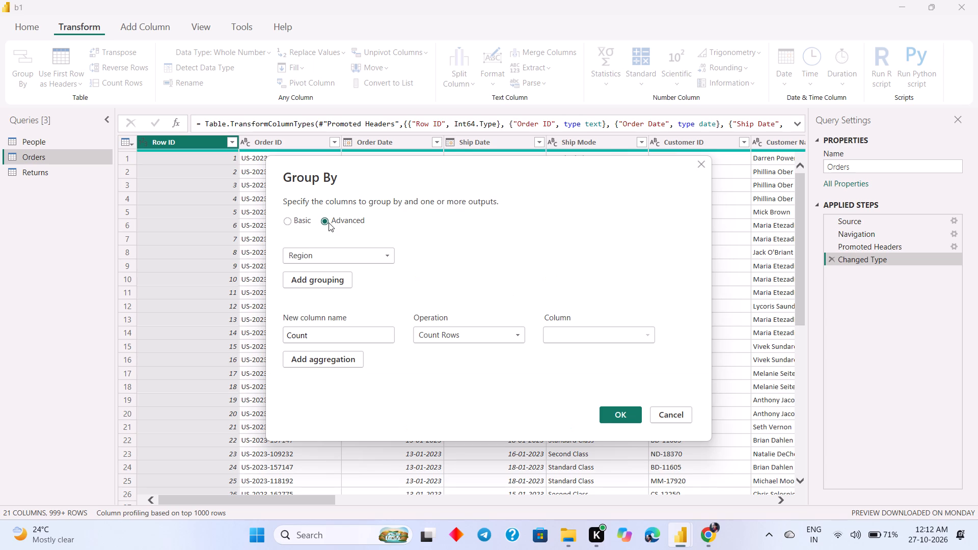
pyautogui.click(327, 286)
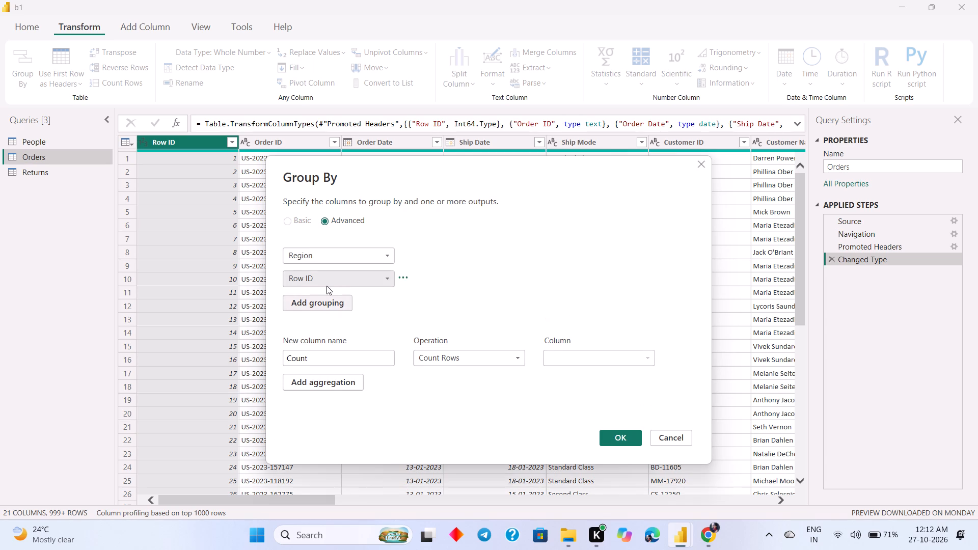
pyautogui.click(382, 278)
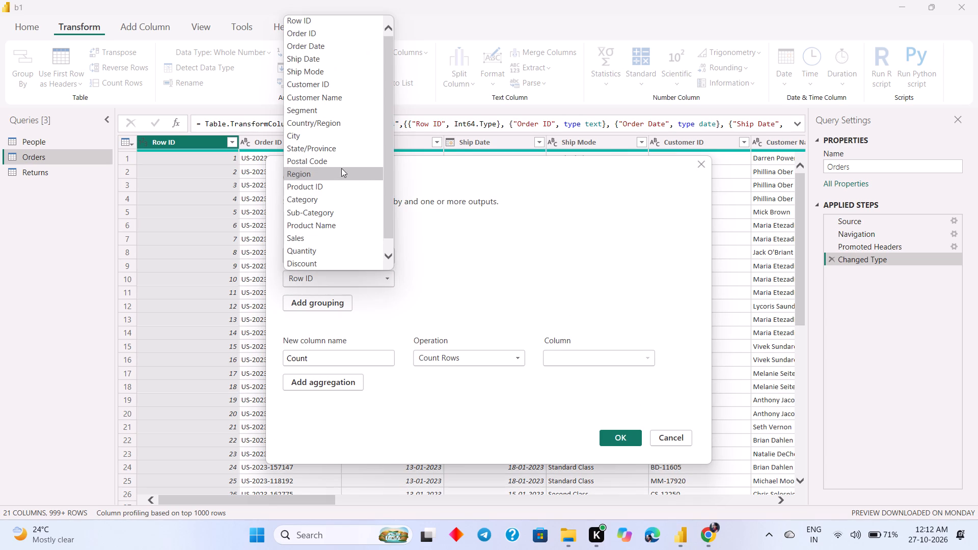
pyautogui.click(342, 233)
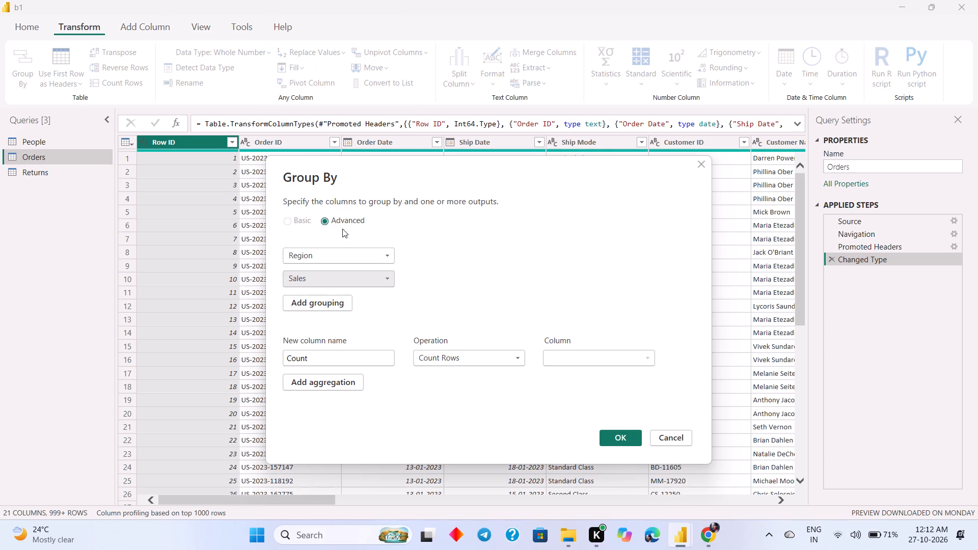
pyautogui.click(348, 247)
pyautogui.click(350, 256)
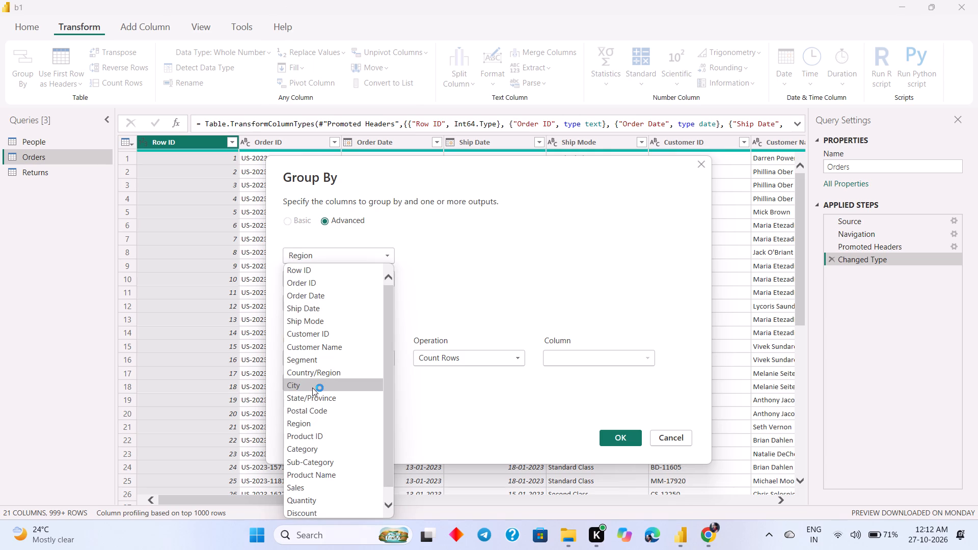
pyautogui.scroll(-5, 312, 388)
pyautogui.click(302, 511)
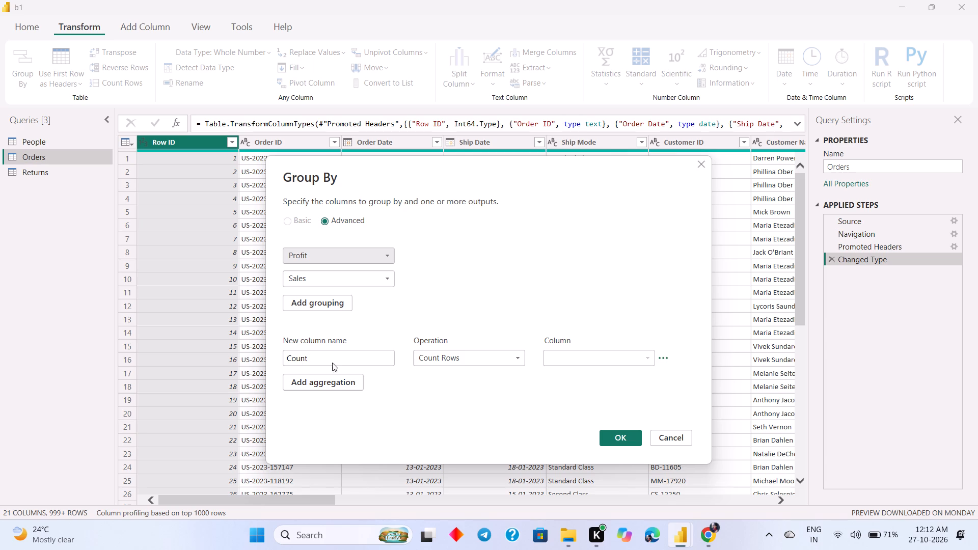
# Choose Count Rows as the aggregation operation and add a second aggregation row.
pyautogui.click(464, 359)
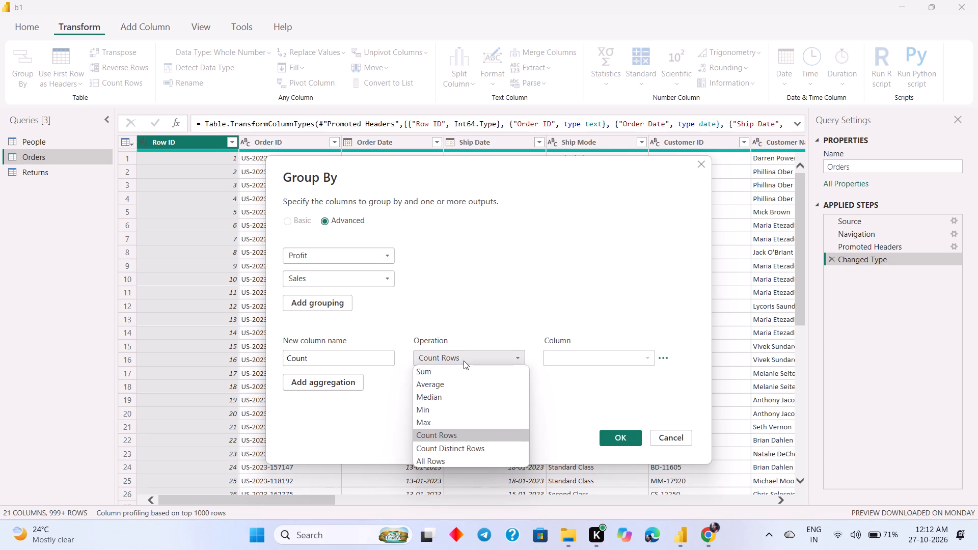
pyautogui.click(452, 436)
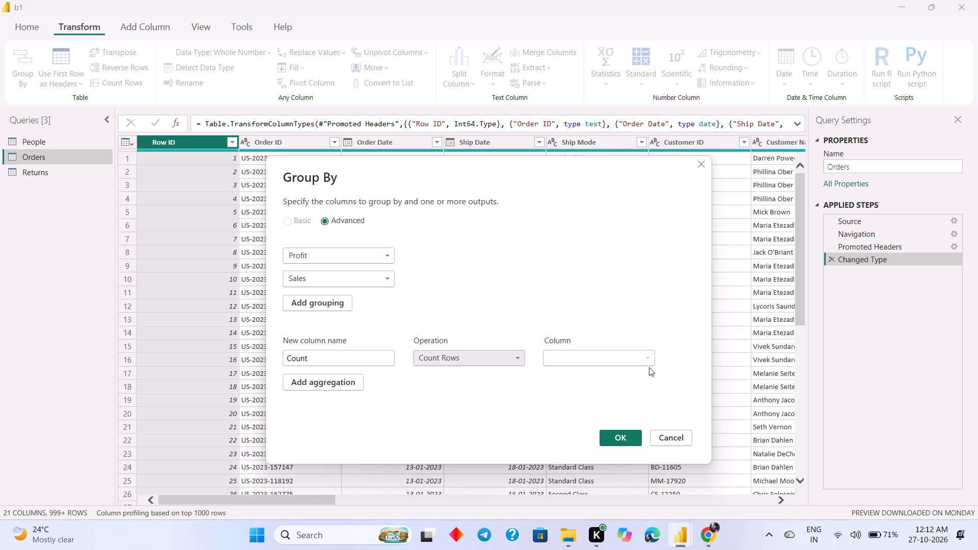
pyautogui.moveTo(654, 364); pyautogui.dragTo(648, 361)
pyautogui.click(645, 359)
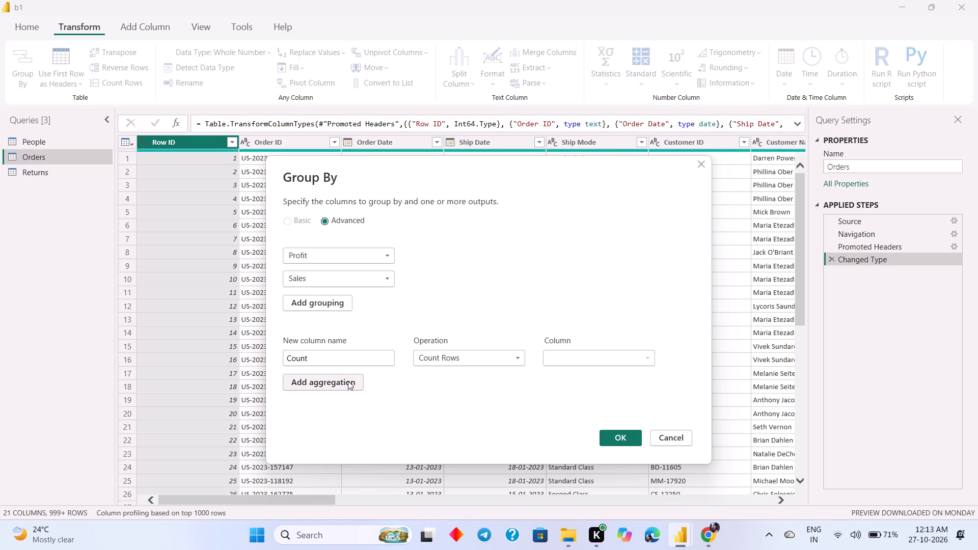
pyautogui.click(348, 380)
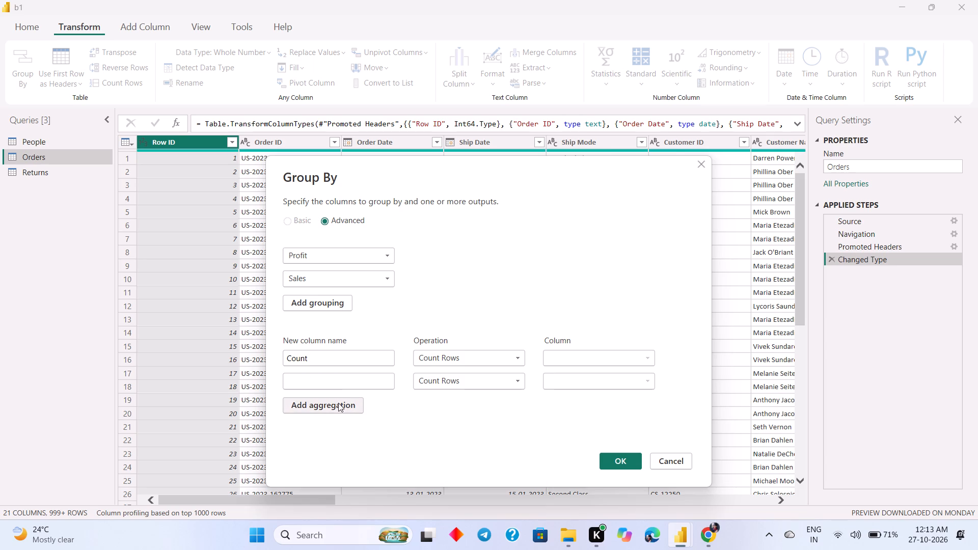
# Name the first aggregation's new column "sum".
pyautogui.click(350, 361)
pyautogui.press('BackSpace')
pyautogui.press('BackSpace')
pyautogui.press('BackSpace')
pyautogui.press('BackSpace')
pyautogui.press('BackSpace')
pyautogui.press('BackSpace')
pyautogui.press('BackSpace')
pyautogui.press('BackSpace')
pyautogui.press('BackSpace')
pyautogui.press('BackSpace')
pyautogui.press('BackSpace')
pyautogui.press('BackSpace')
pyautogui.press('BackSpace')
pyautogui.press('BackSpace')
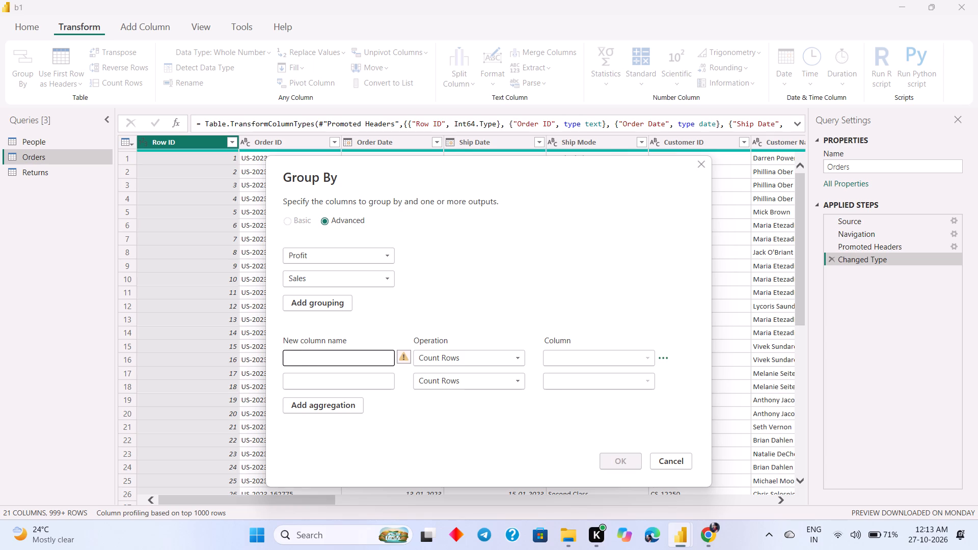
pyautogui.press('s')
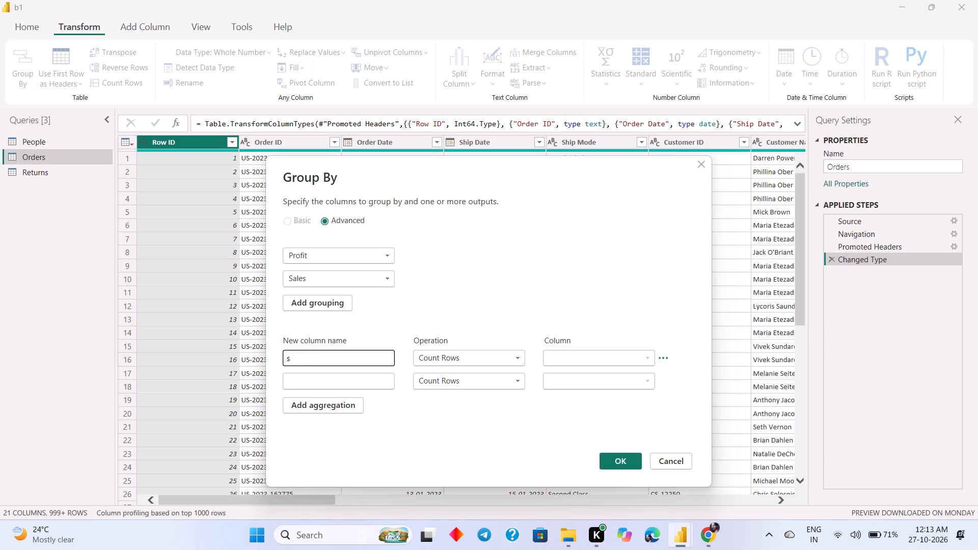
pyautogui.write('um')
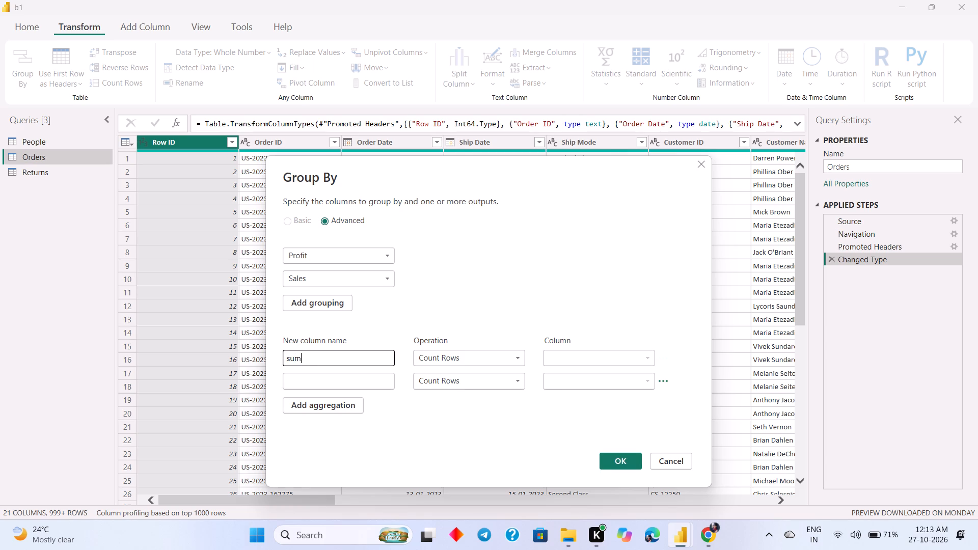
# Remove the blank second aggregation and apply the Profit and Sales grouping to Orders.
pyautogui.click(345, 380)
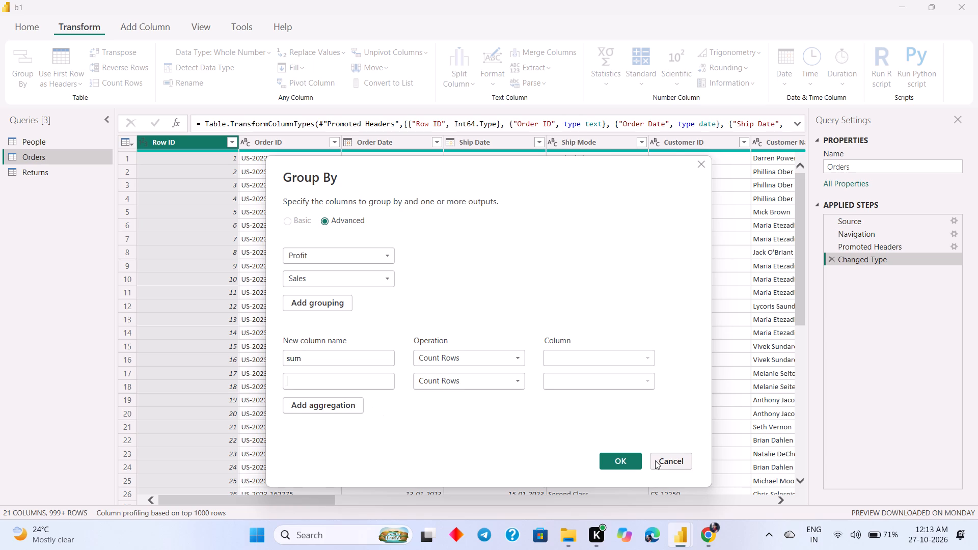
pyautogui.click(620, 461)
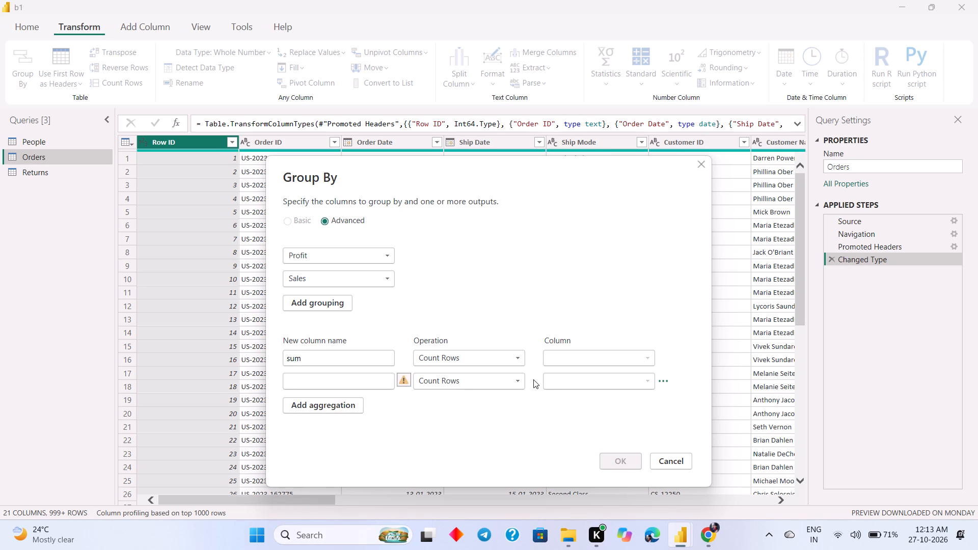
pyautogui.click(660, 384)
pyautogui.click(668, 389)
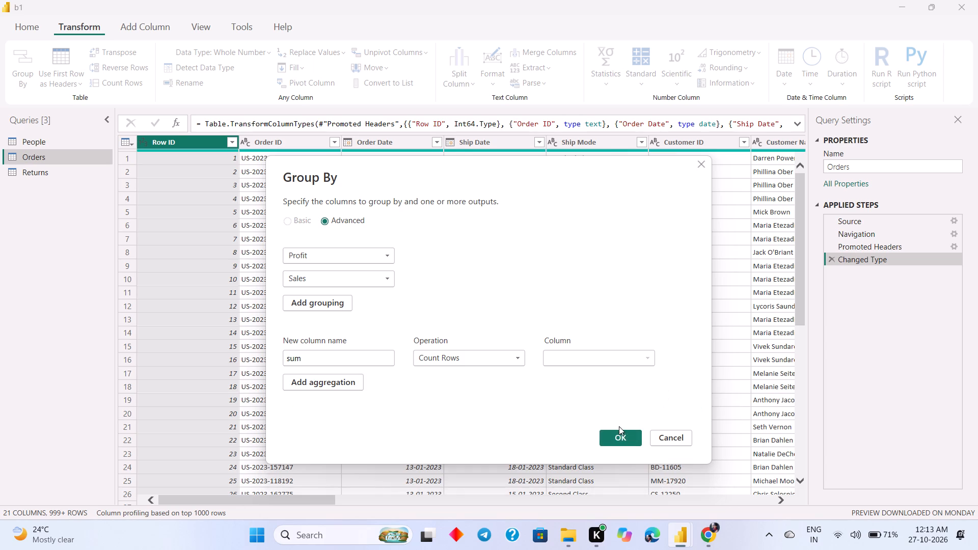
pyautogui.click(619, 432)
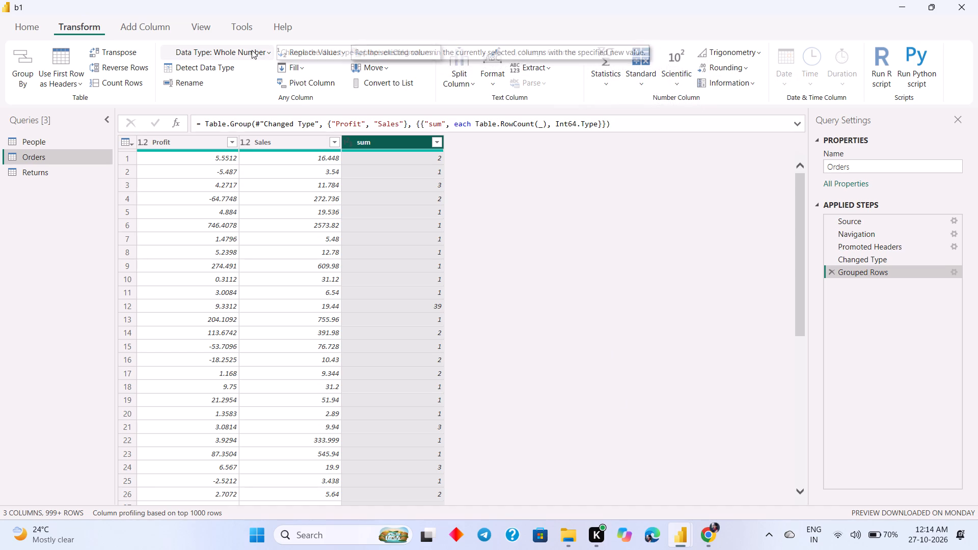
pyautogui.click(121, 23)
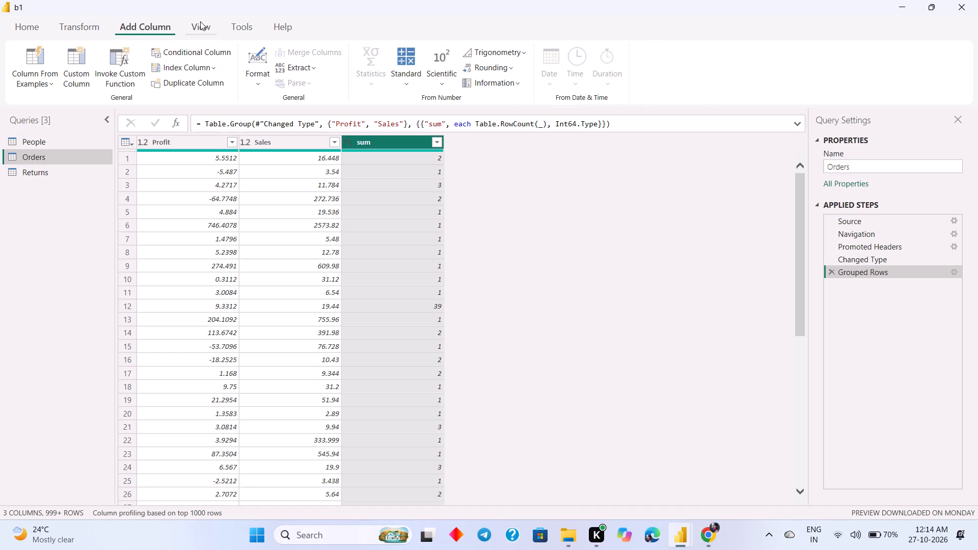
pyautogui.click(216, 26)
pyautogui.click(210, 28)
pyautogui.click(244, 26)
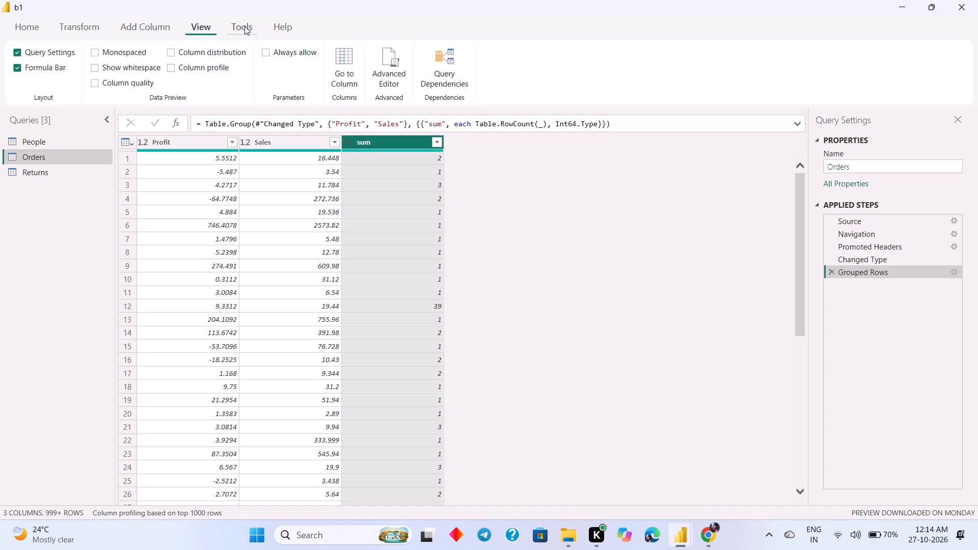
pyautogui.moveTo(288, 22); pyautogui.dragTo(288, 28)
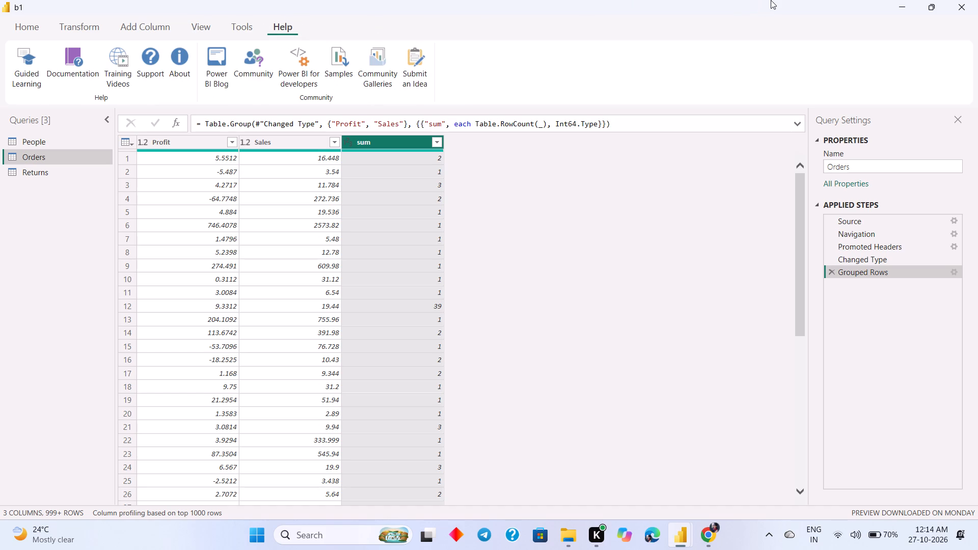
# Close the Power Query Editor, choosing not to apply the query changes now.
pyautogui.click(977, 7)
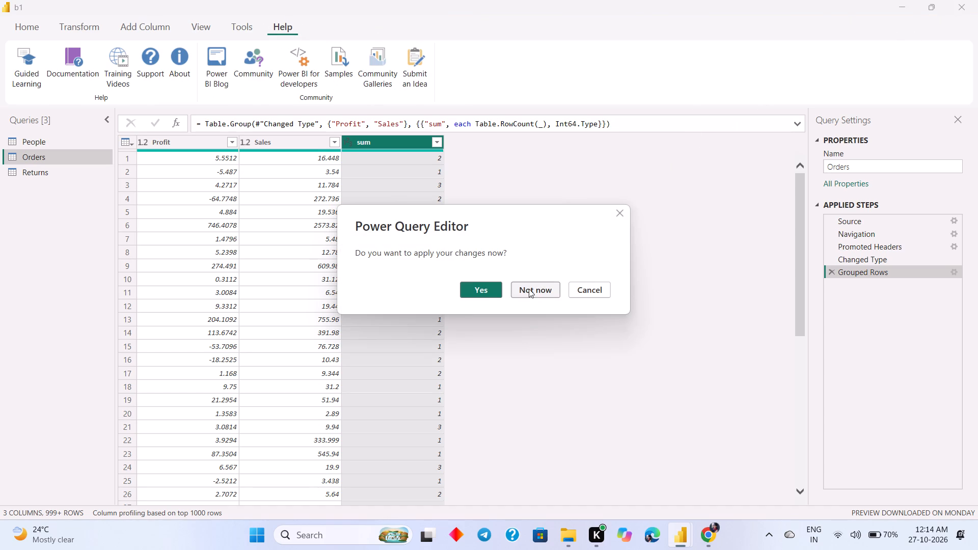
pyautogui.click(529, 289)
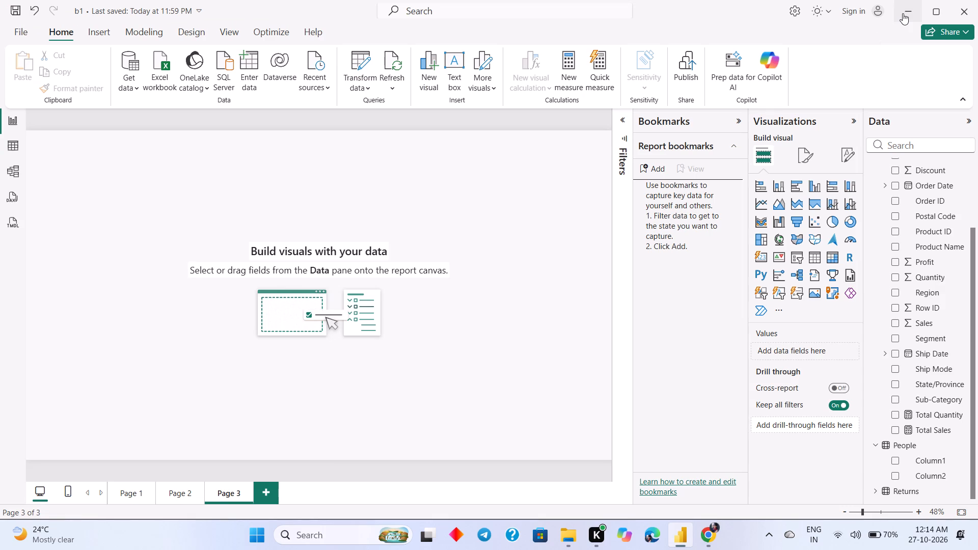